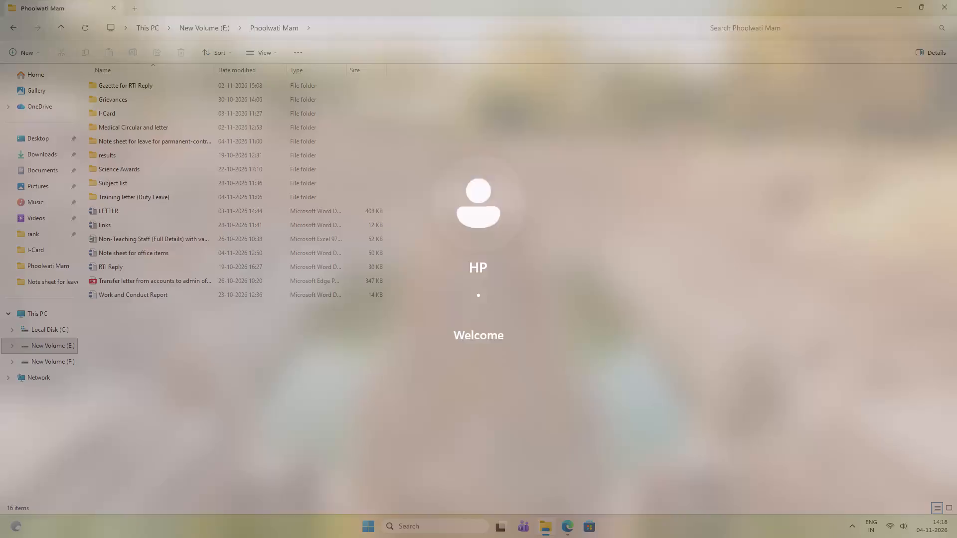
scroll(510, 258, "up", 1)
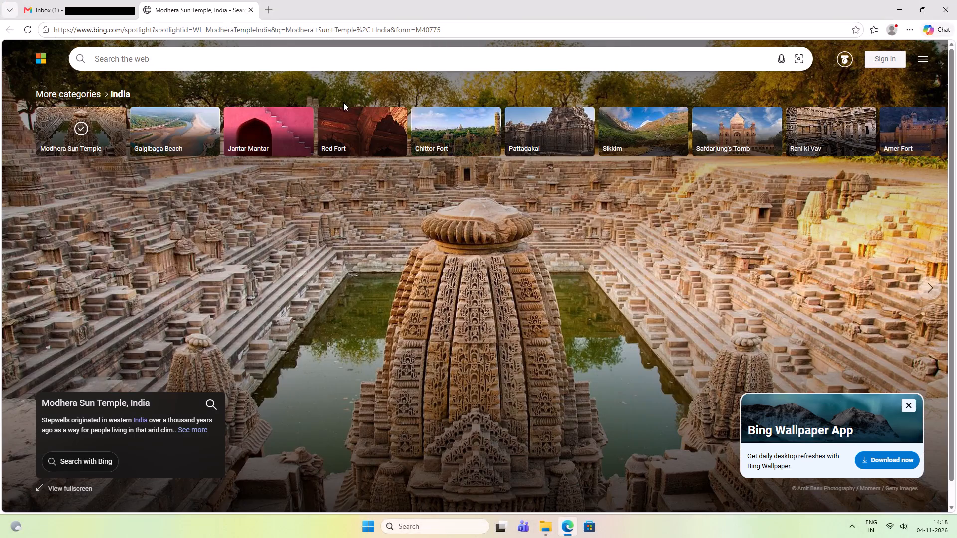
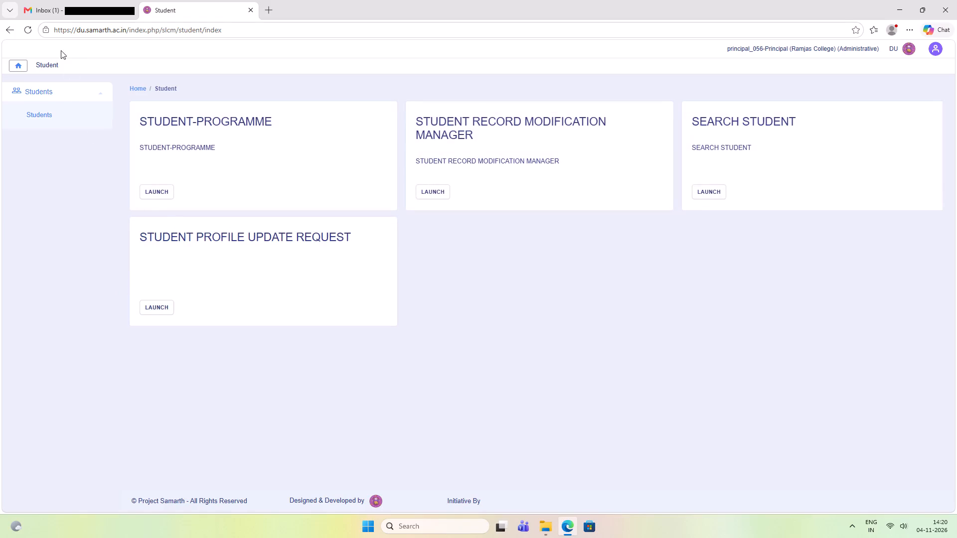
Look through the Examination, Students and Programme modules of the Academics section, and return to the main dashboard.
left_click(5, 29)
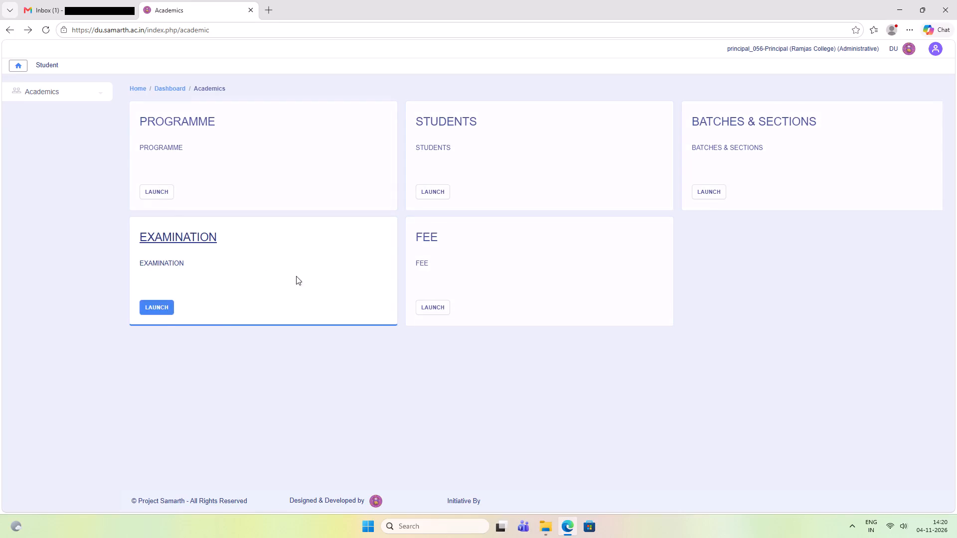
left_click(161, 311)
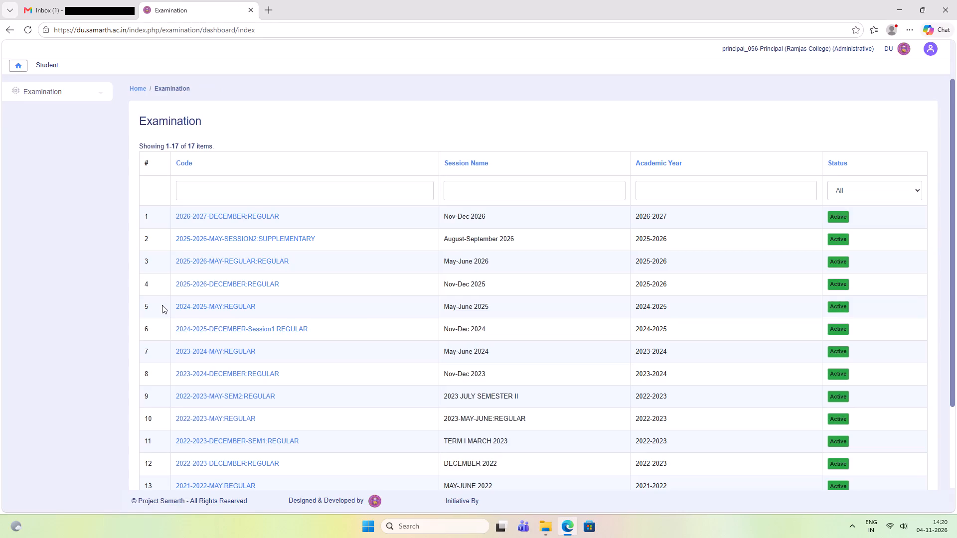
left_click(6, 34)
left_click(428, 190)
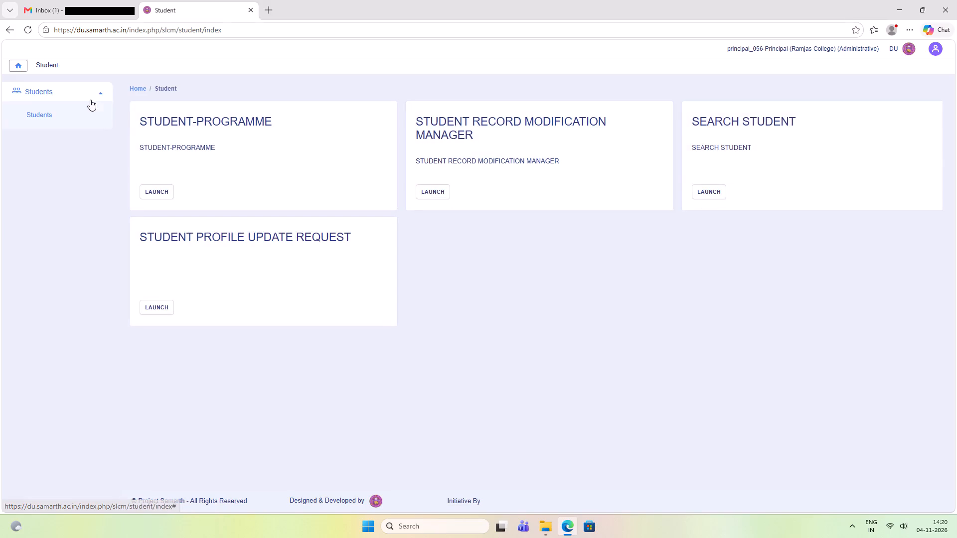
left_click(11, 29)
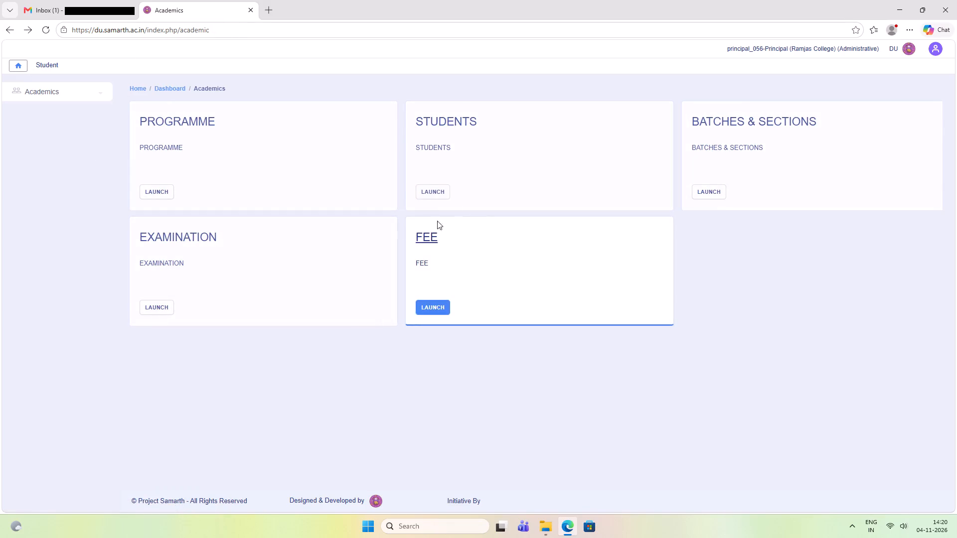
left_click(150, 187)
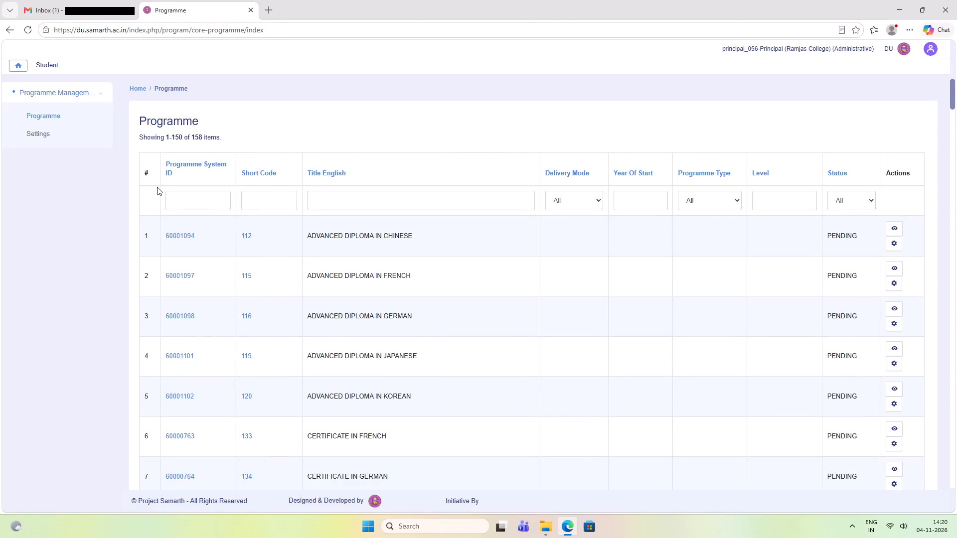
left_click(4, 28)
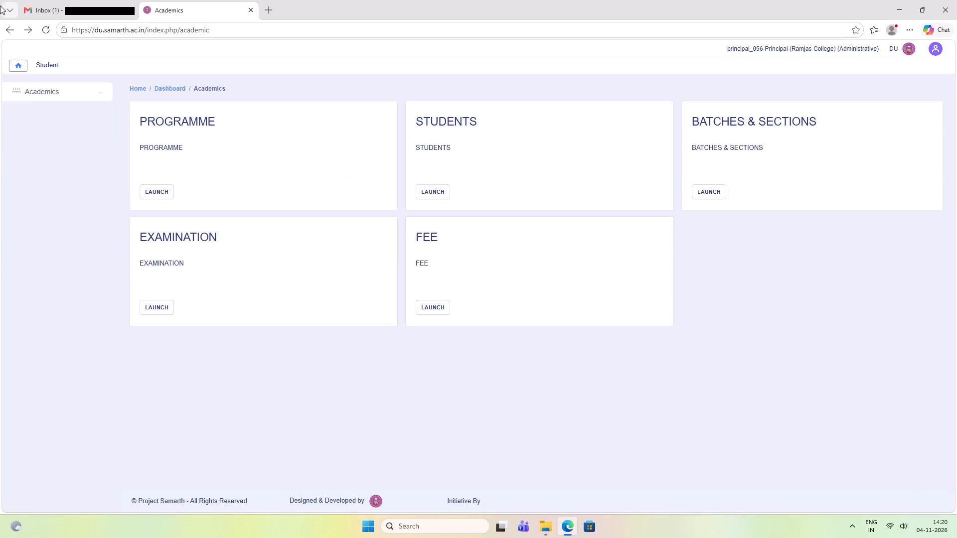
left_click(11, 32)
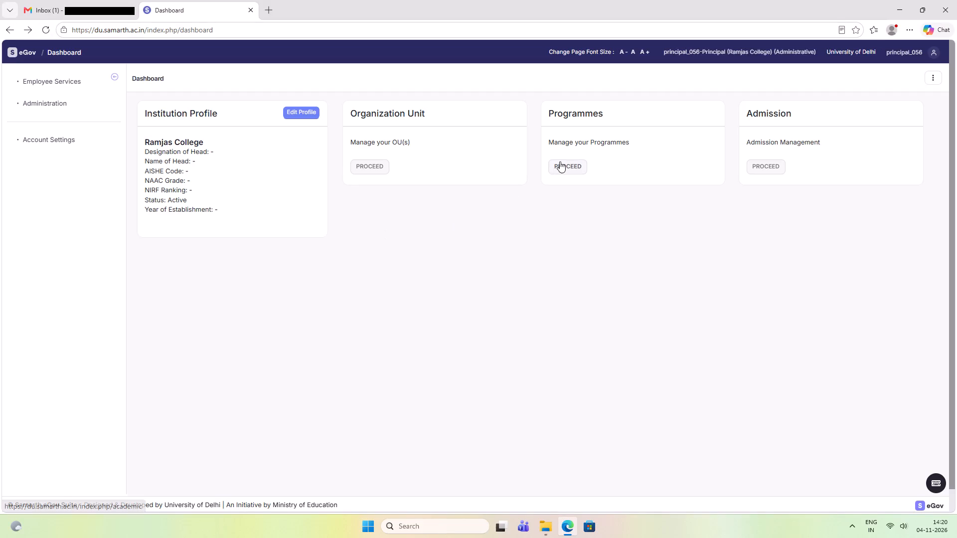
Open the Examination module of the academic programmes section from the dashboard.
left_click(562, 166)
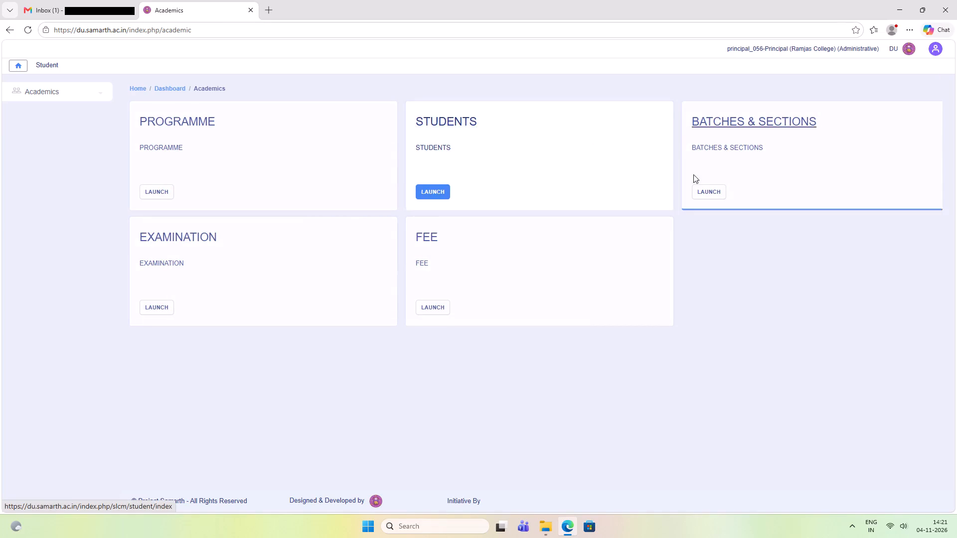
left_click(147, 306)
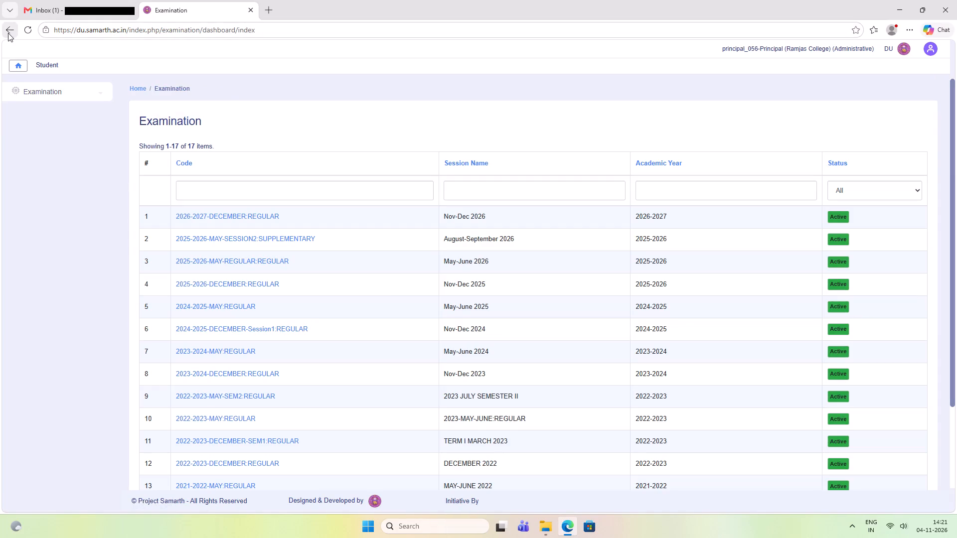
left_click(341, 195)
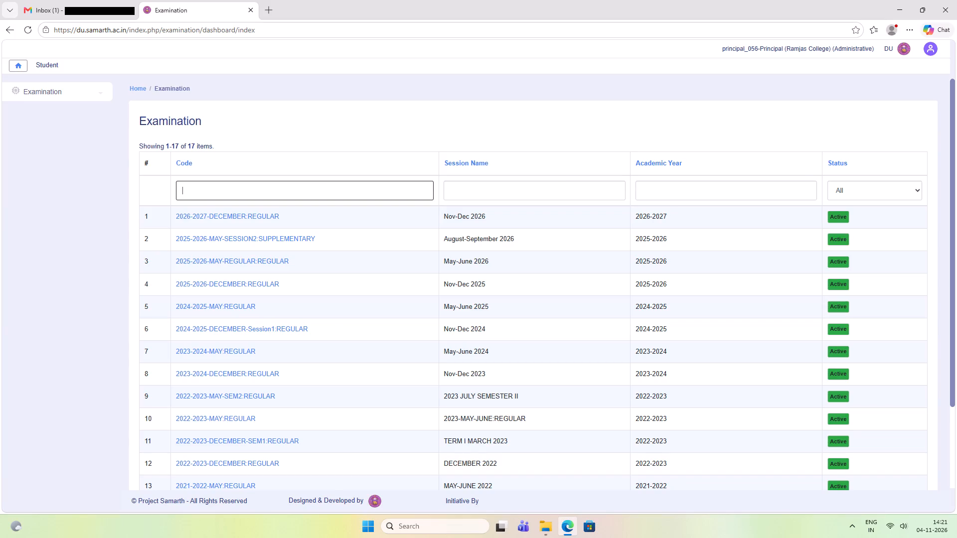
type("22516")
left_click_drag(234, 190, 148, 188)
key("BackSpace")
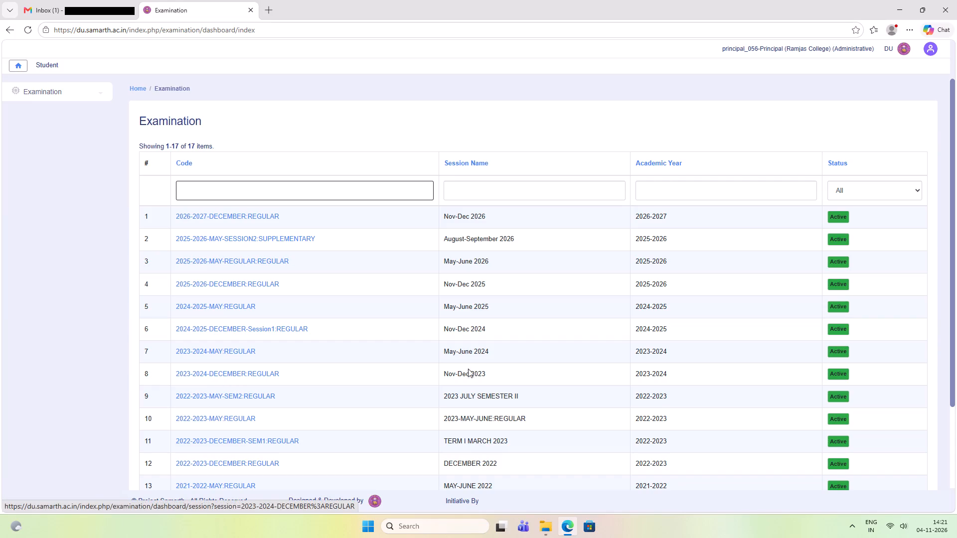
Open the results of the 2023-2024-DECEMBER:REGULAR examination session.
left_click(247, 372)
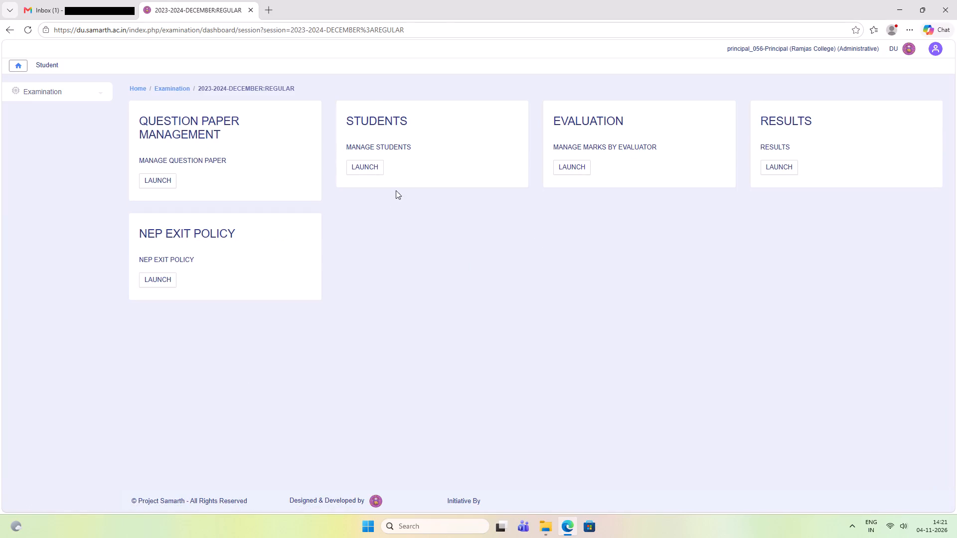
left_click(767, 170)
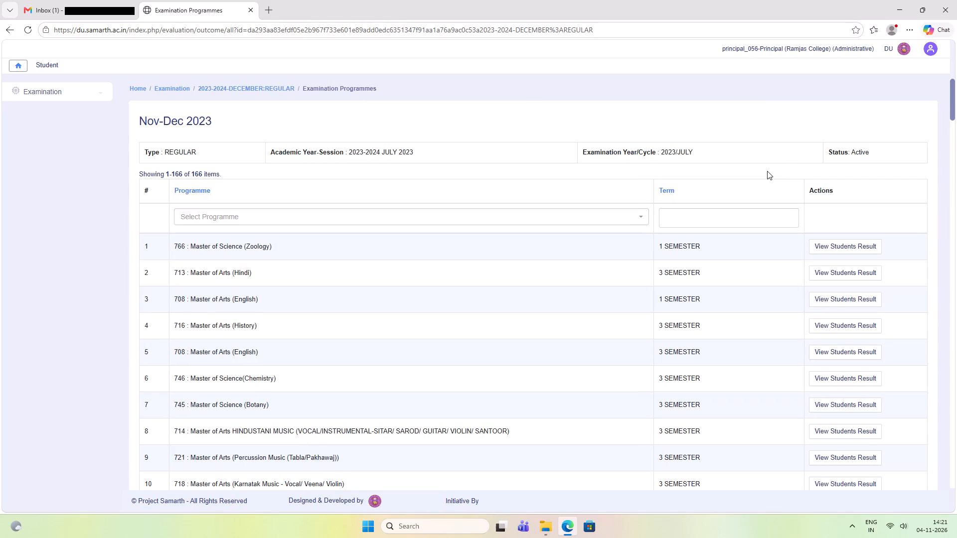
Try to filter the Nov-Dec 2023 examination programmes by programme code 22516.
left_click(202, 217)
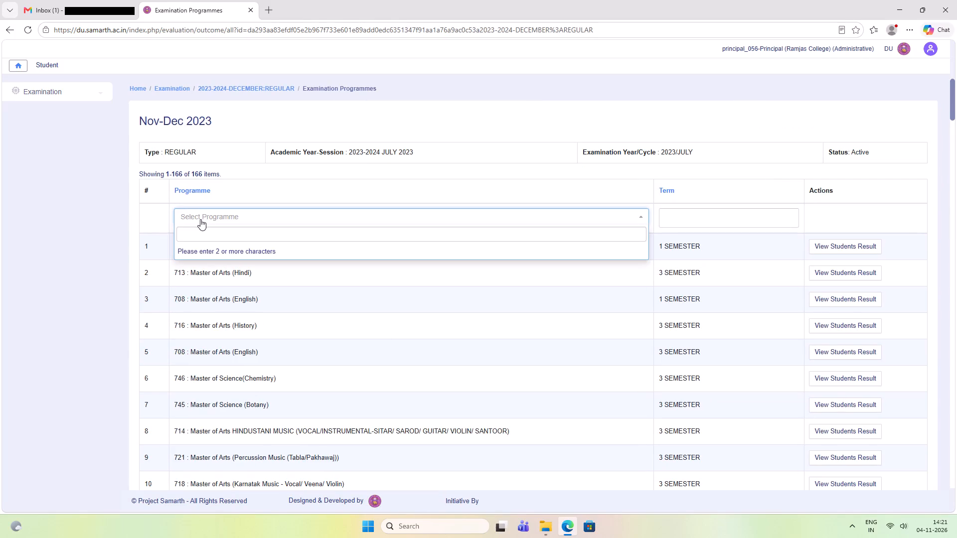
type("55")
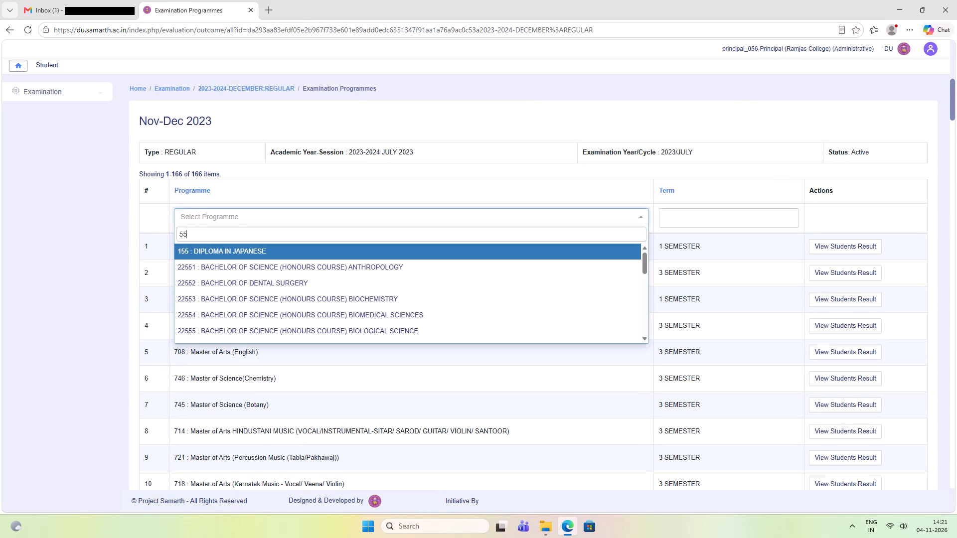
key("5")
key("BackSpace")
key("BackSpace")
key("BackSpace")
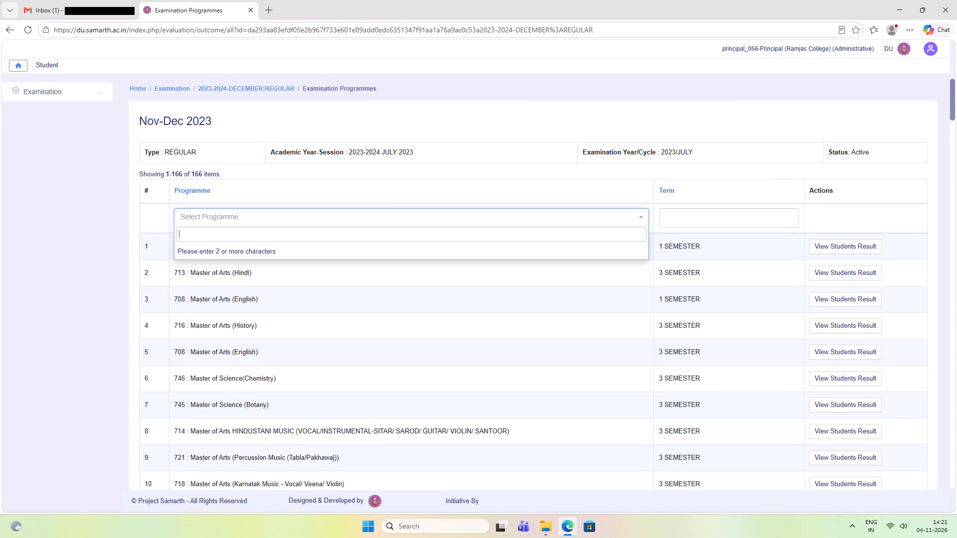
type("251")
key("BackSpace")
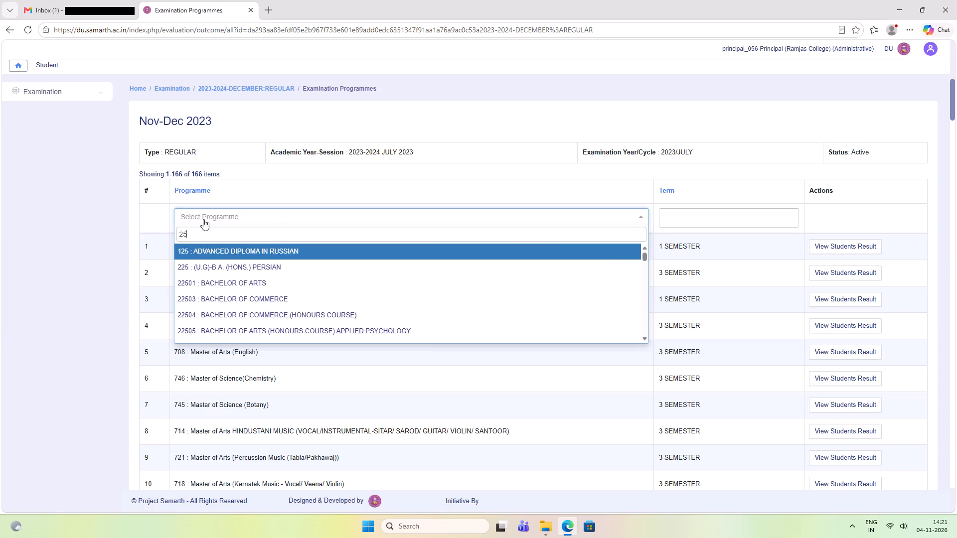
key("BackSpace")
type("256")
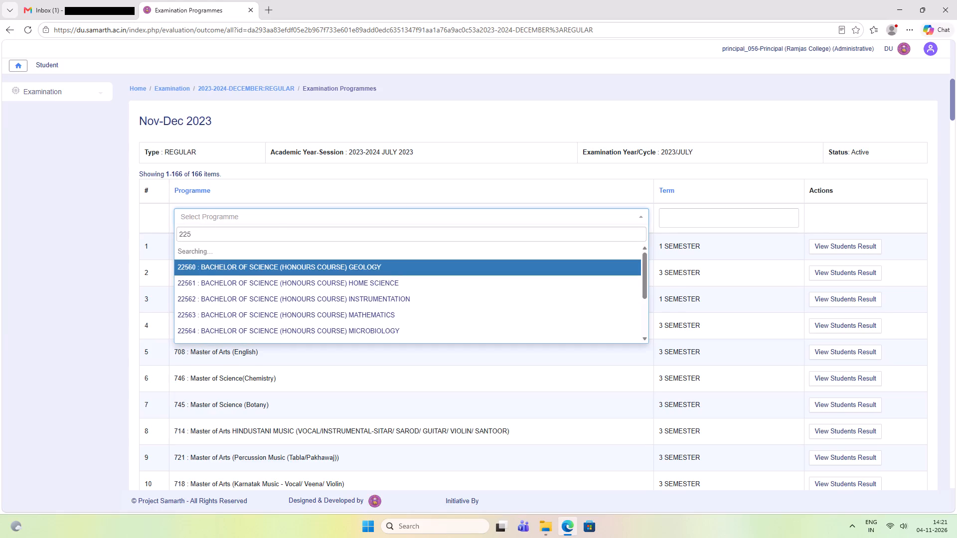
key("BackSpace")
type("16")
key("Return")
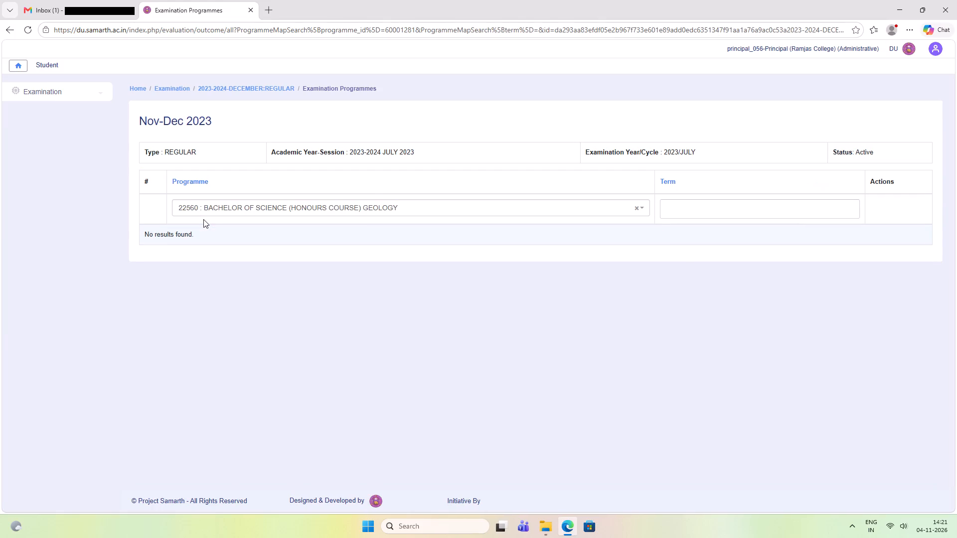
Filter the Nov-Dec 2023 examination programmes by 22516 : BACHELOR OF ARTS (HONOURS COURSE) HINDI.
left_click(213, 211)
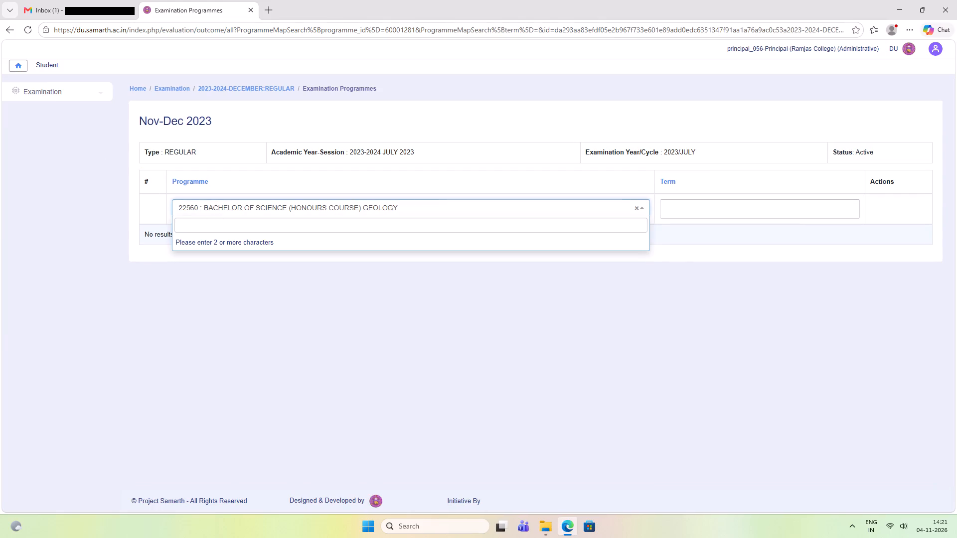
type("22516")
key("Return")
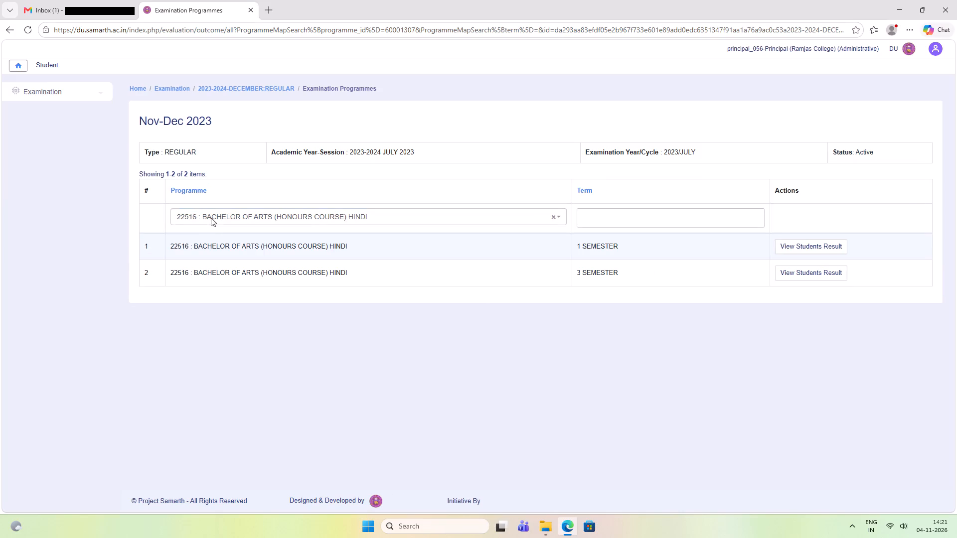
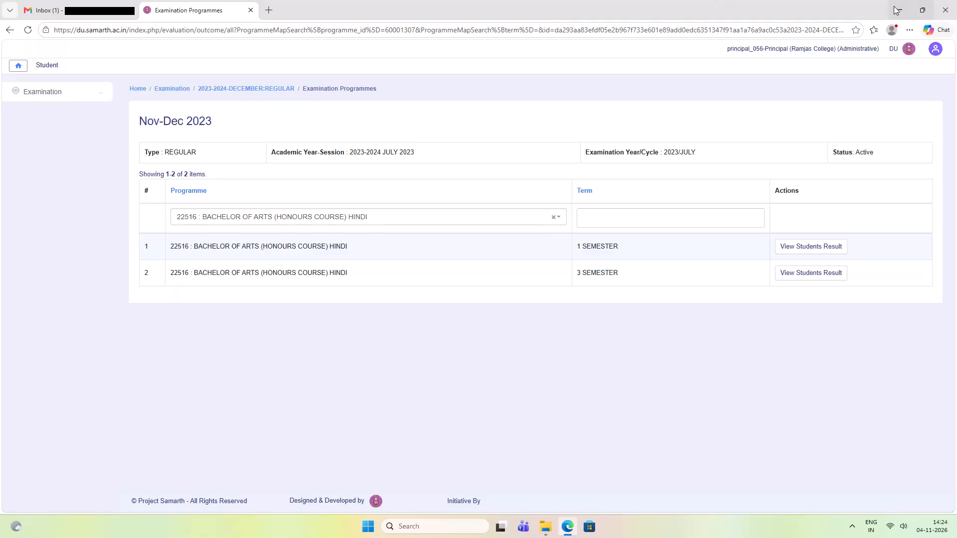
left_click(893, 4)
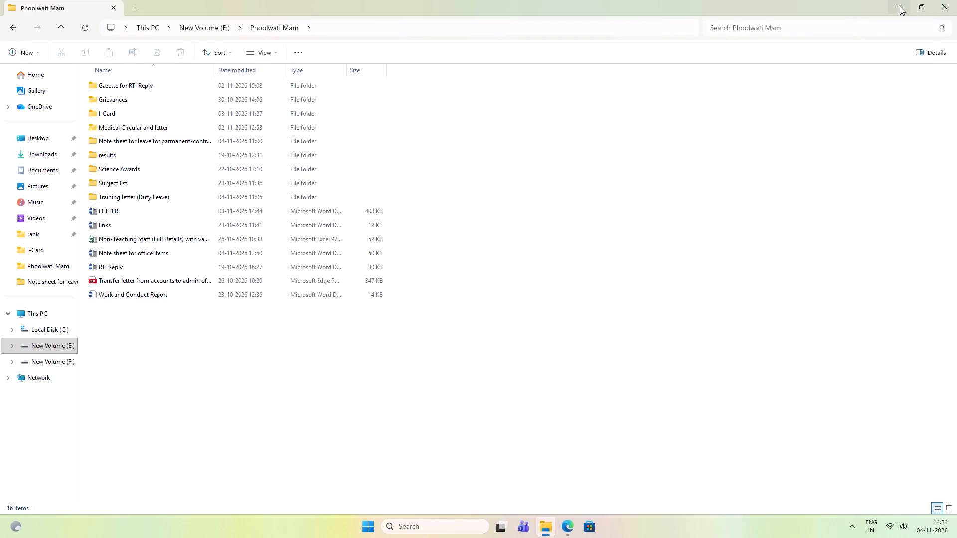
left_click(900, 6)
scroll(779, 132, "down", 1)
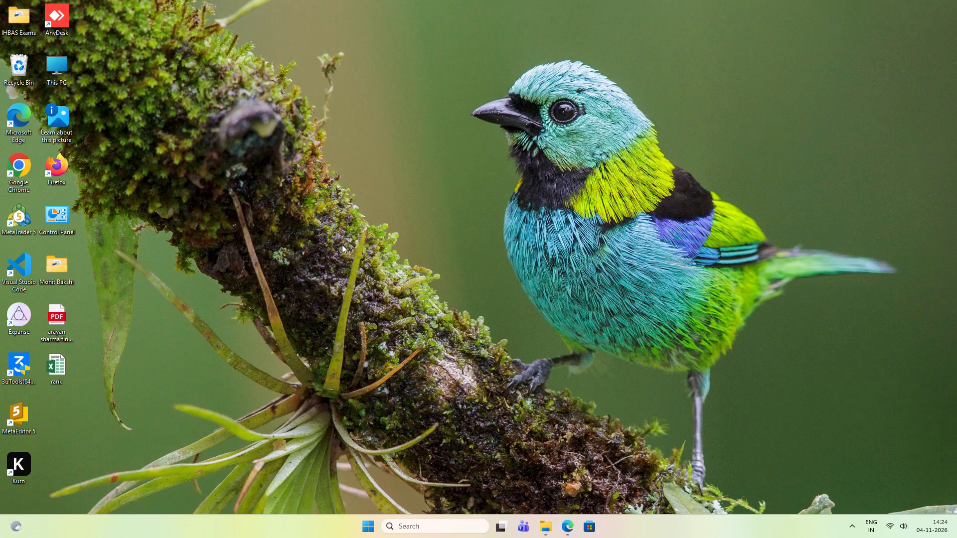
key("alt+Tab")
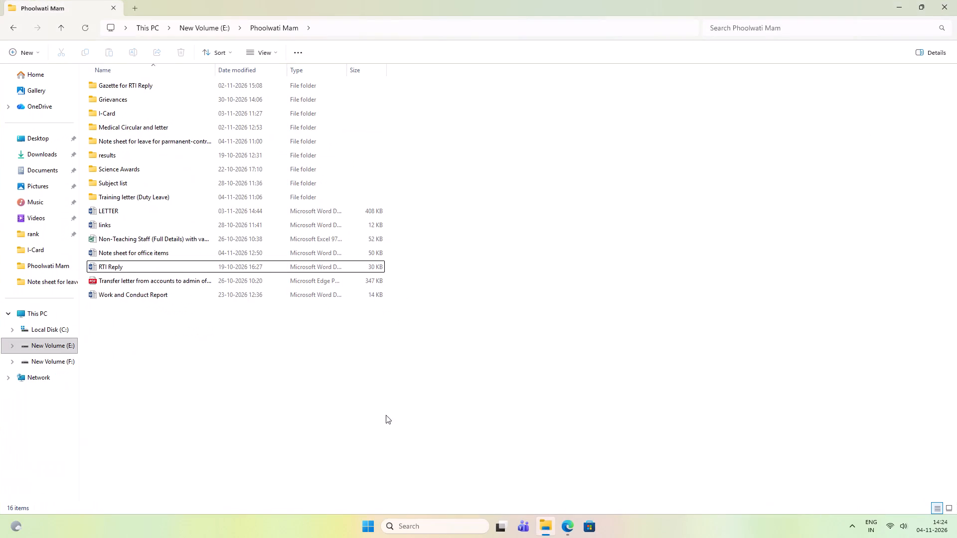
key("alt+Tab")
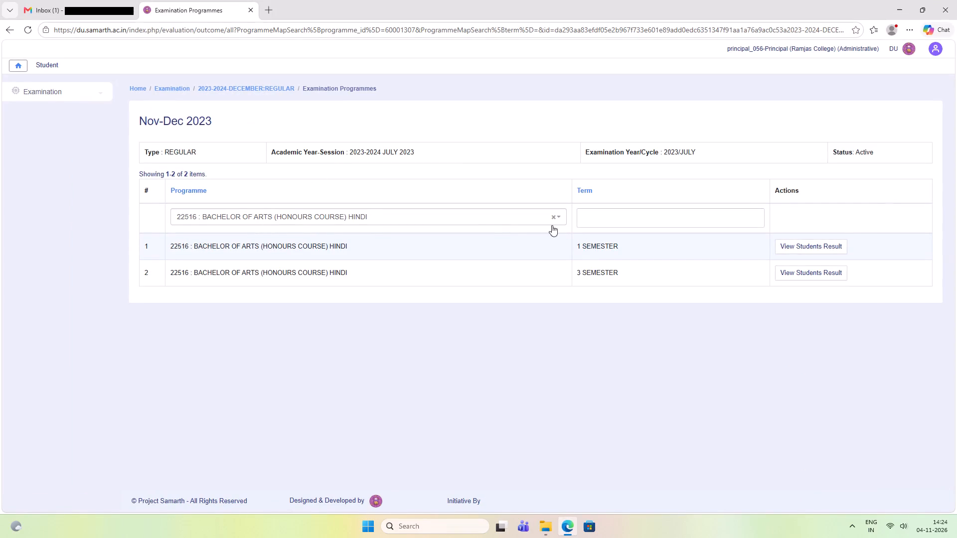
Open the students' results for 1 SEMESTER of programme 22516 : BACHELOR OF ARTS (HONOURS COURSE) HINDI.
left_click(329, 216)
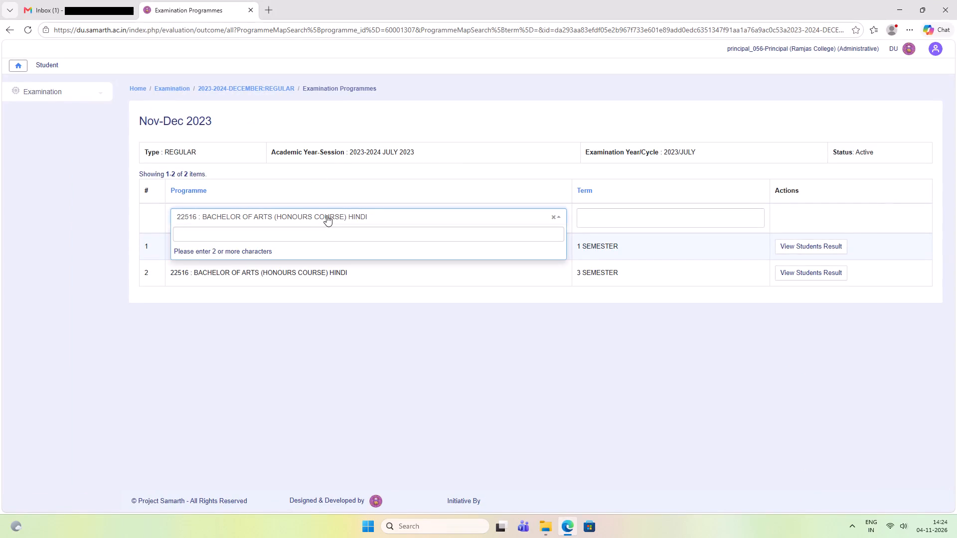
left_click(326, 215)
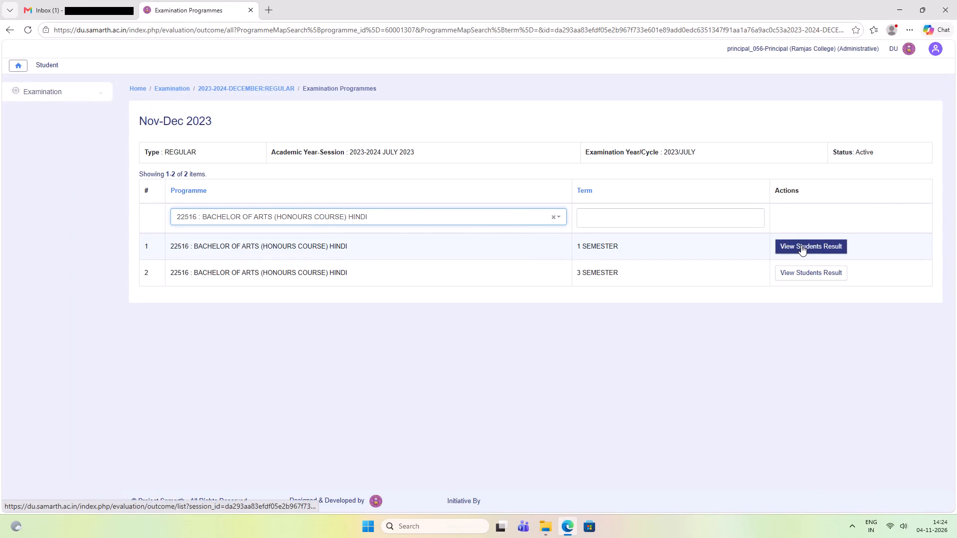
left_click(799, 245)
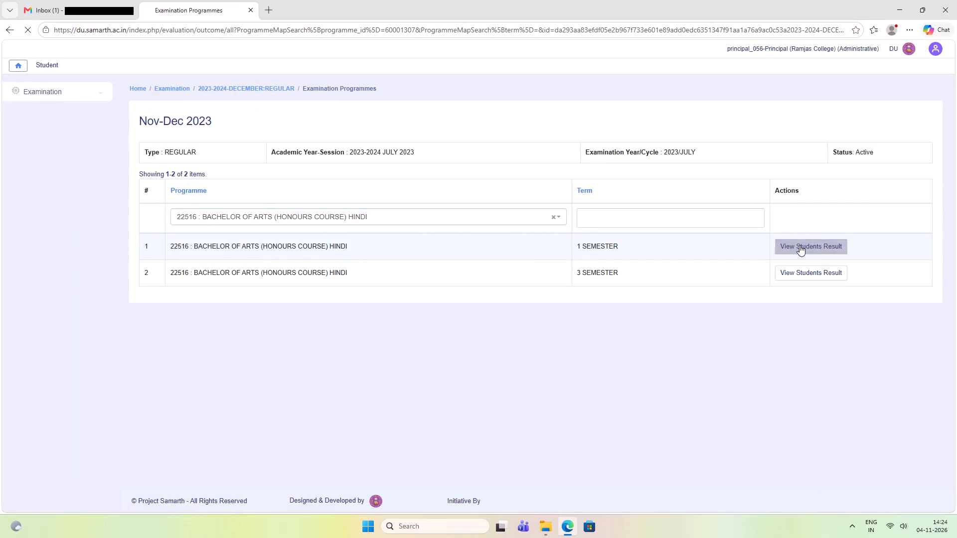
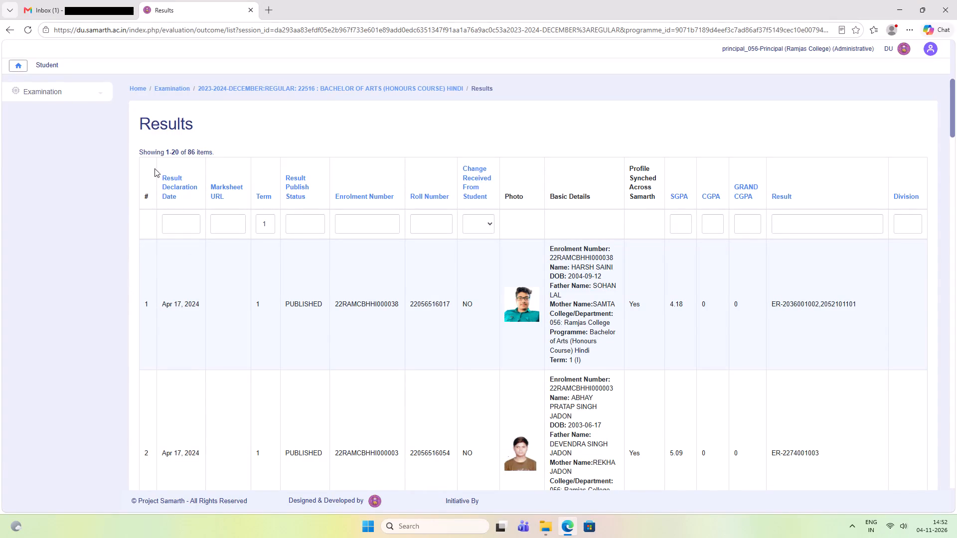
Copy the first page of the semester 1 results table, from the header row through item 20.
key("ctrl+a")
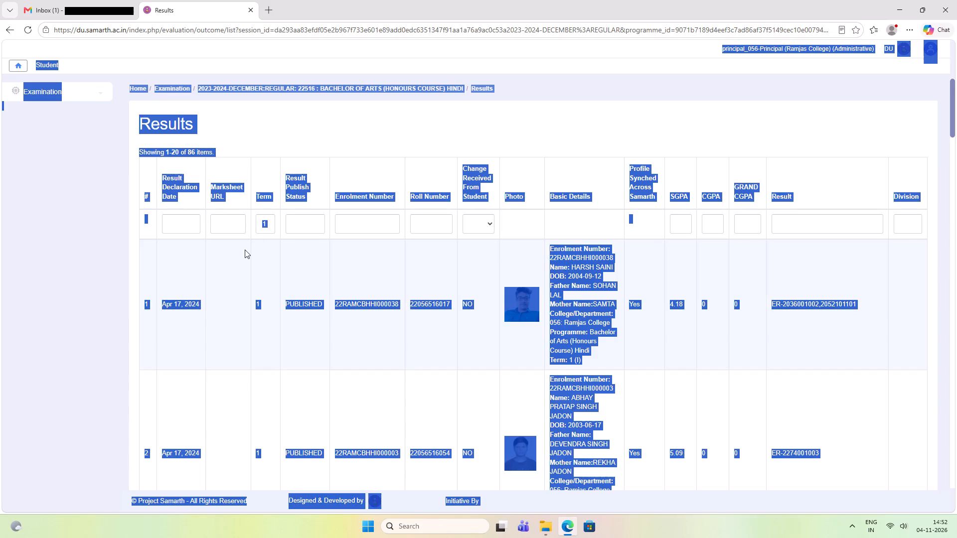
left_click(245, 250)
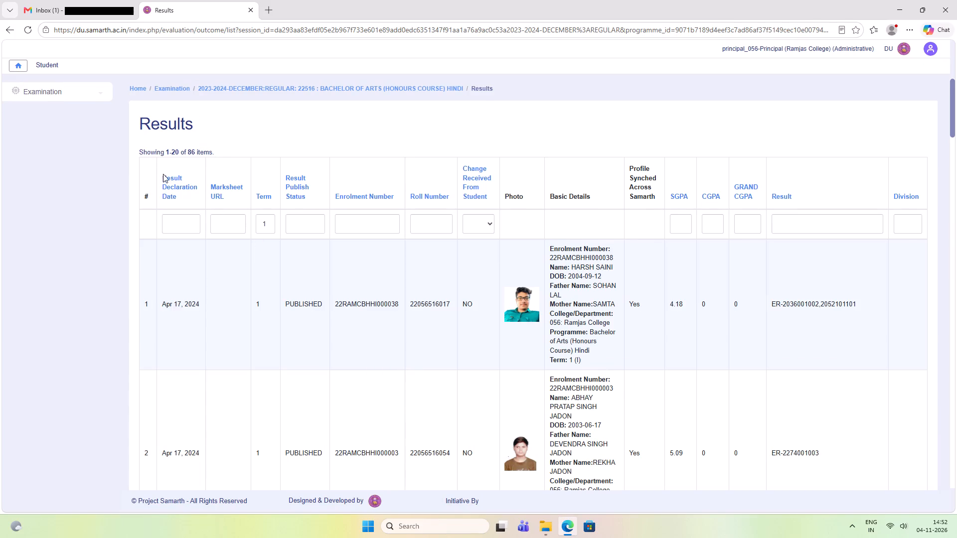
left_click_drag(141, 162, 706, 428)
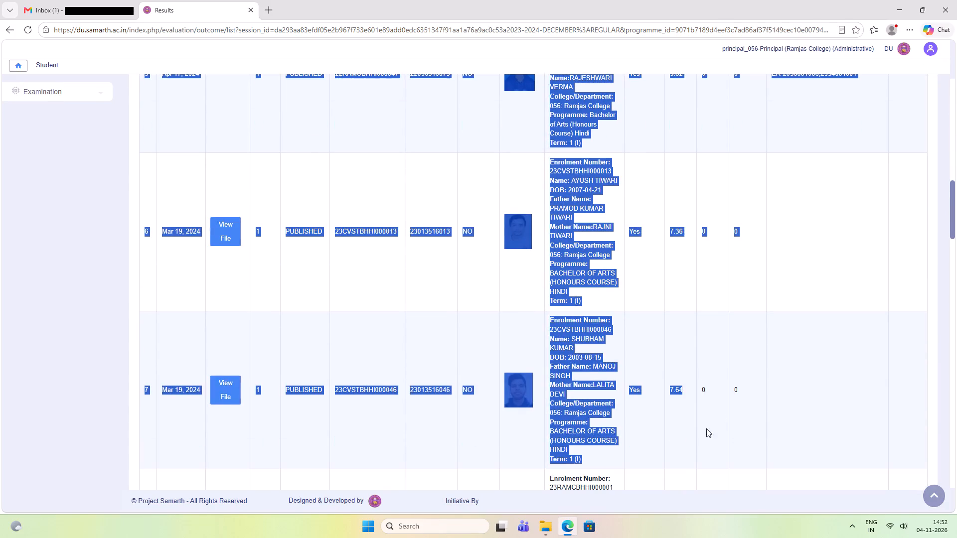
left_click_drag(706, 428, 759, 535)
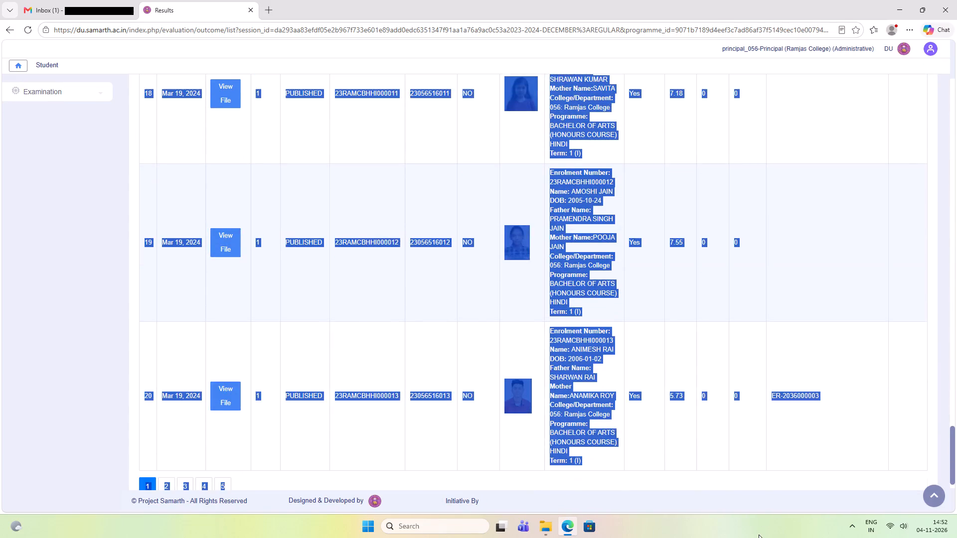
left_click_drag(759, 535, 848, 358)
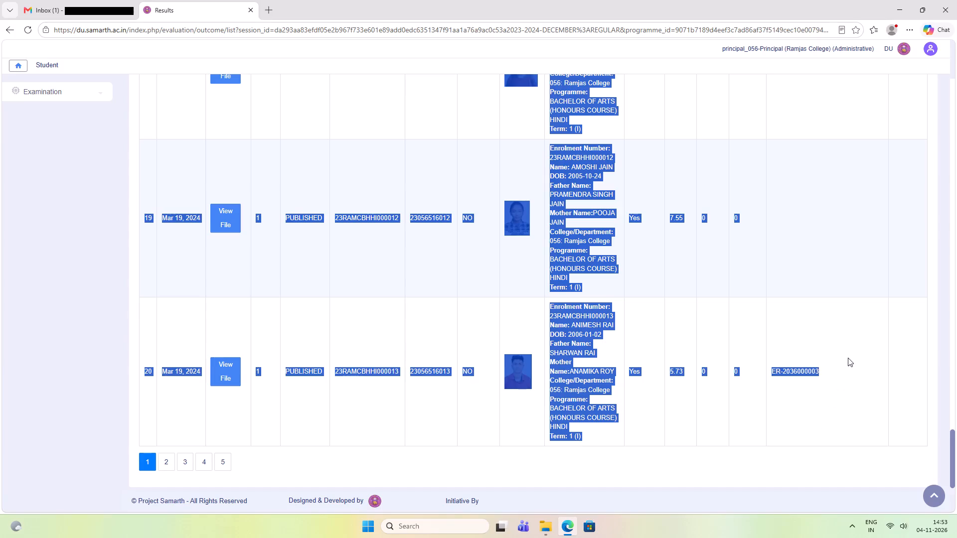
left_click_drag(848, 358, 848, 359)
key("ctrl+c")
Switch to Excel by opening the rank workbook from the desktop, and dismiss the Office activation wizard.
key("alt+Tab")
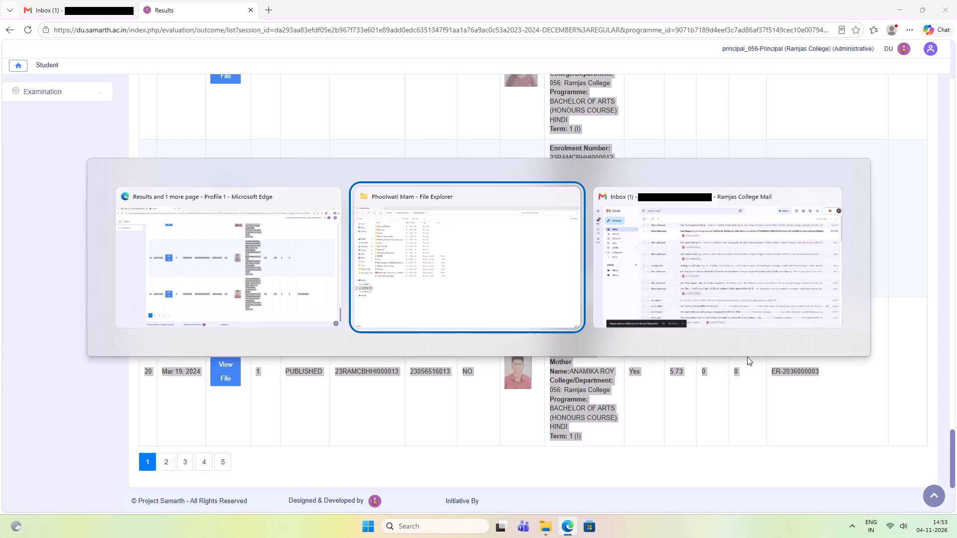
left_click(904, 1)
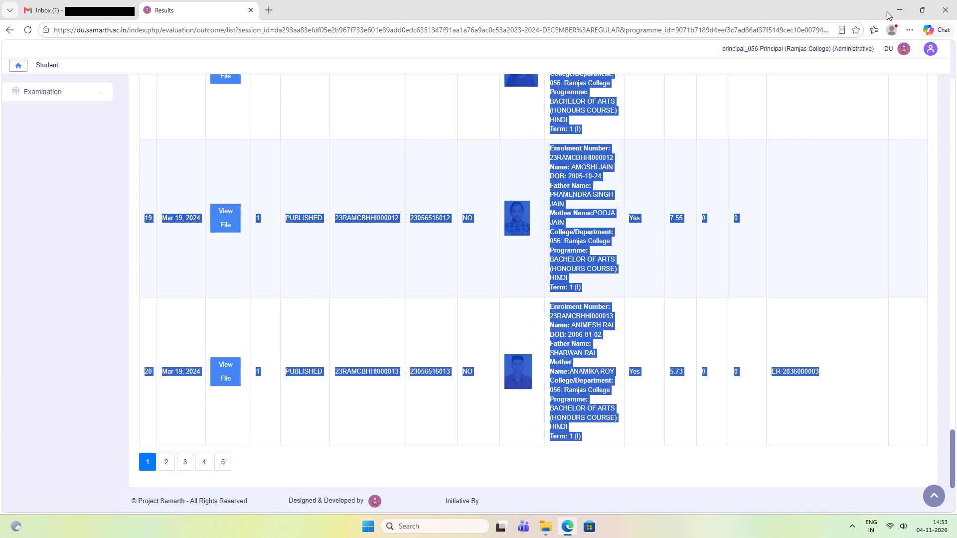
left_click(901, 6)
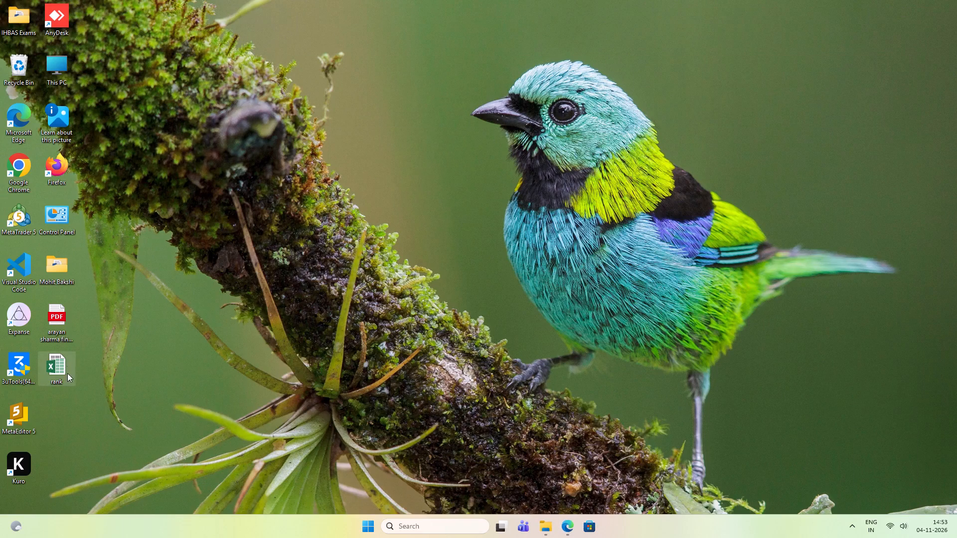
double_click(63, 364)
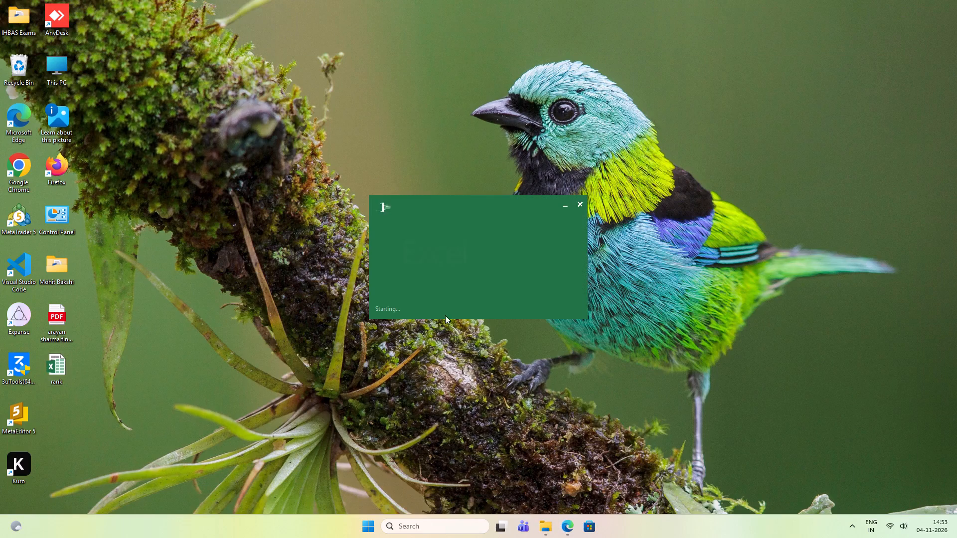
key("ctrl+n")
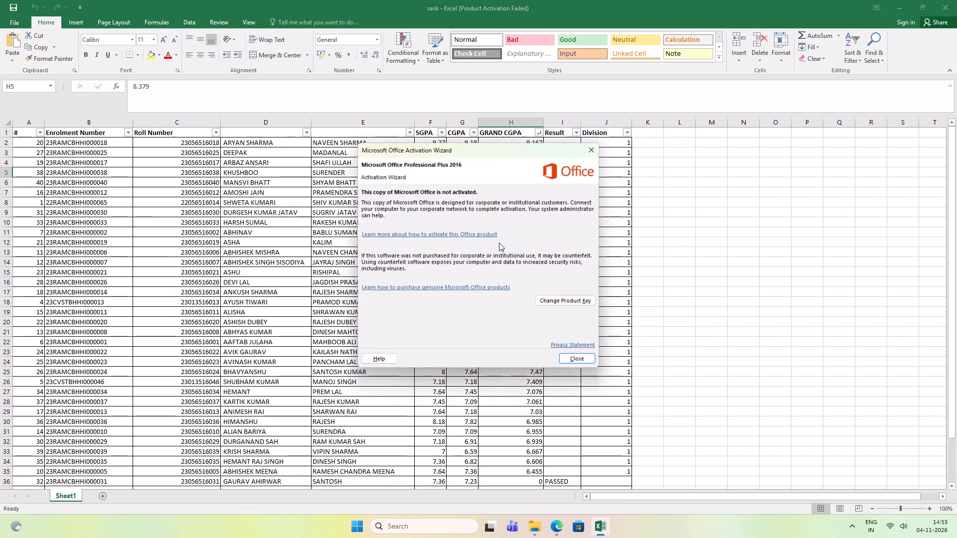
left_click(576, 359)
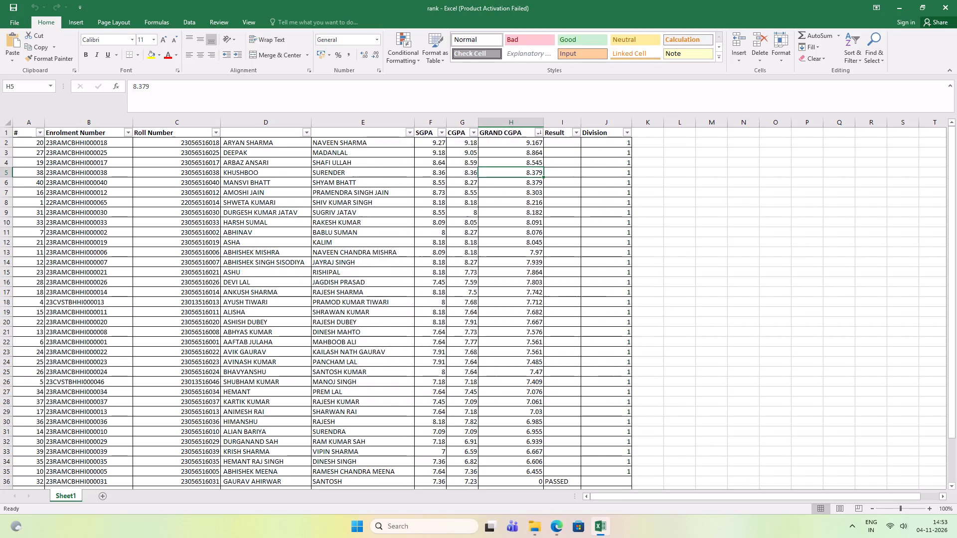
Create a blank Excel workbook and close the rank workbook.
key("ctrl+n")
key("alt+Tab")
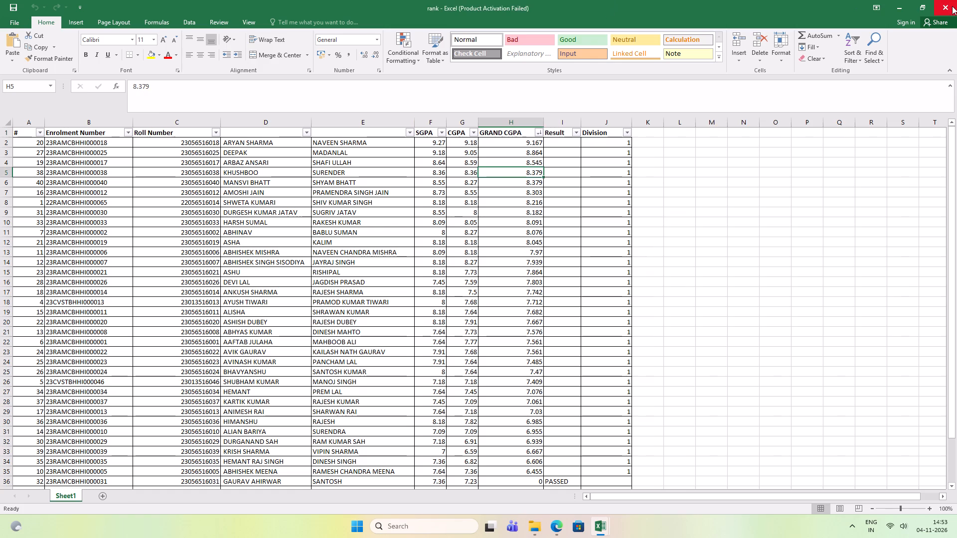
left_click(952, 4)
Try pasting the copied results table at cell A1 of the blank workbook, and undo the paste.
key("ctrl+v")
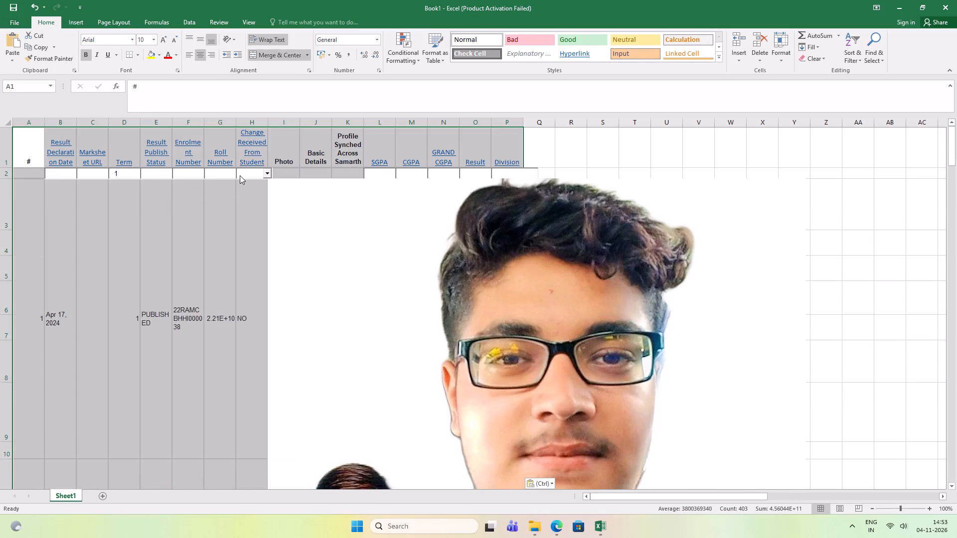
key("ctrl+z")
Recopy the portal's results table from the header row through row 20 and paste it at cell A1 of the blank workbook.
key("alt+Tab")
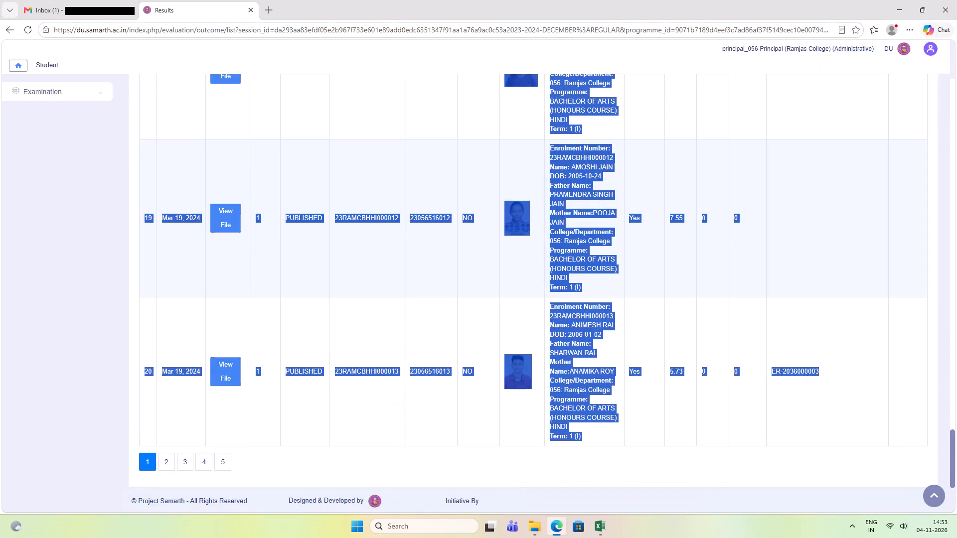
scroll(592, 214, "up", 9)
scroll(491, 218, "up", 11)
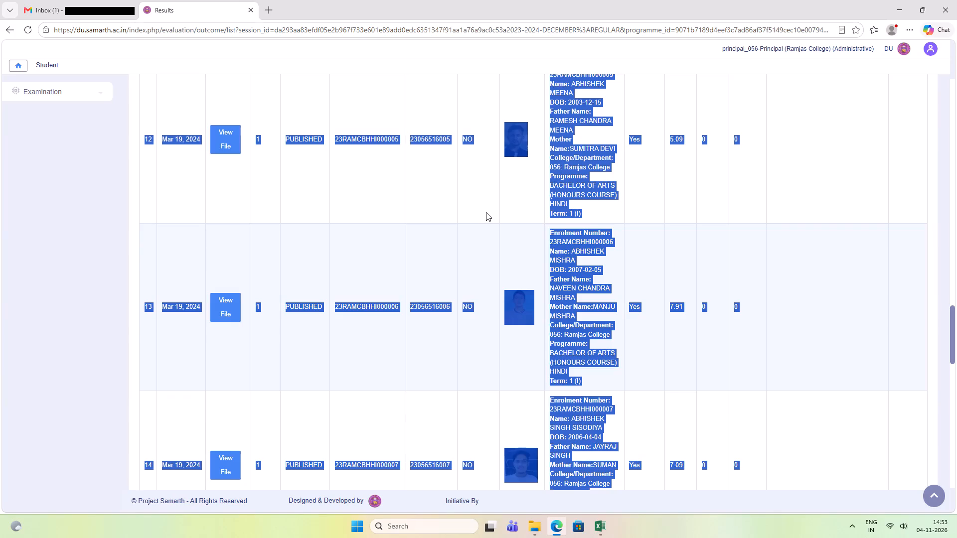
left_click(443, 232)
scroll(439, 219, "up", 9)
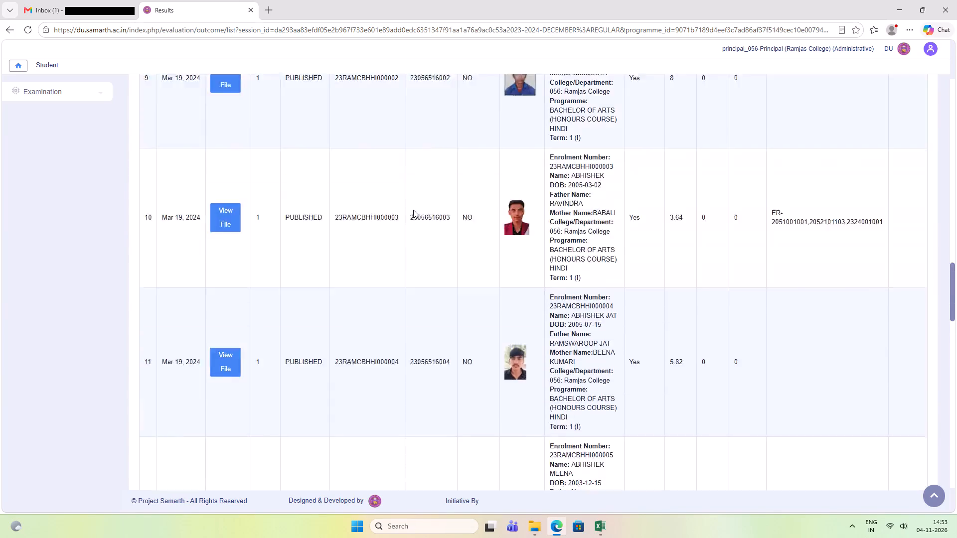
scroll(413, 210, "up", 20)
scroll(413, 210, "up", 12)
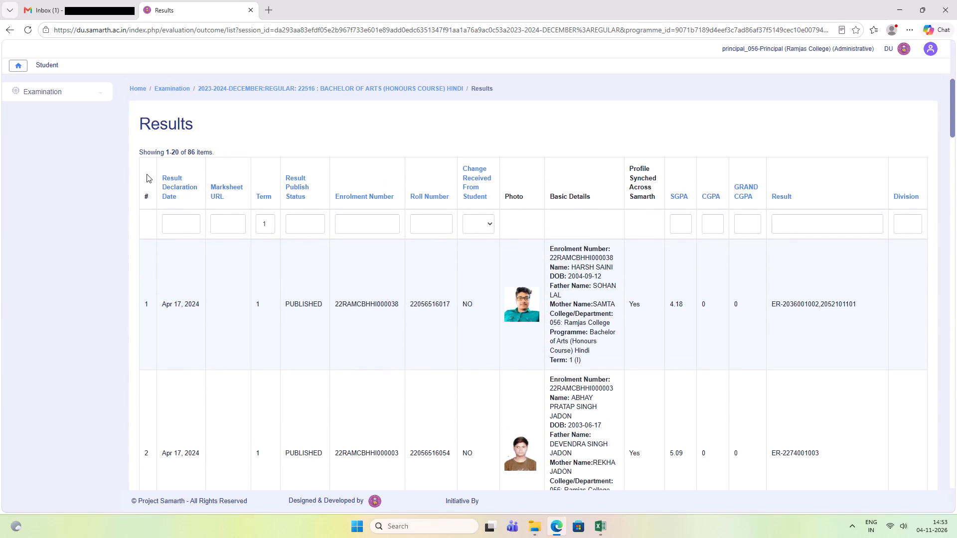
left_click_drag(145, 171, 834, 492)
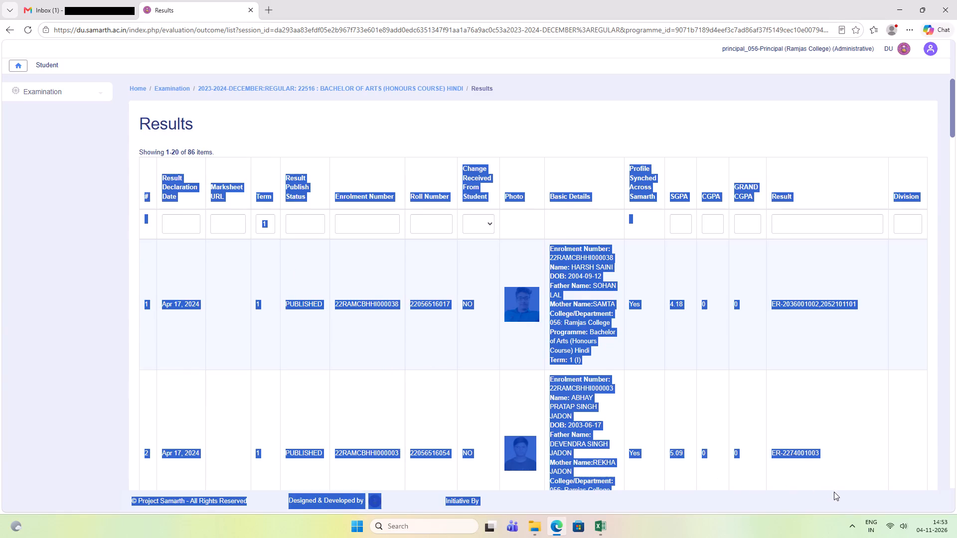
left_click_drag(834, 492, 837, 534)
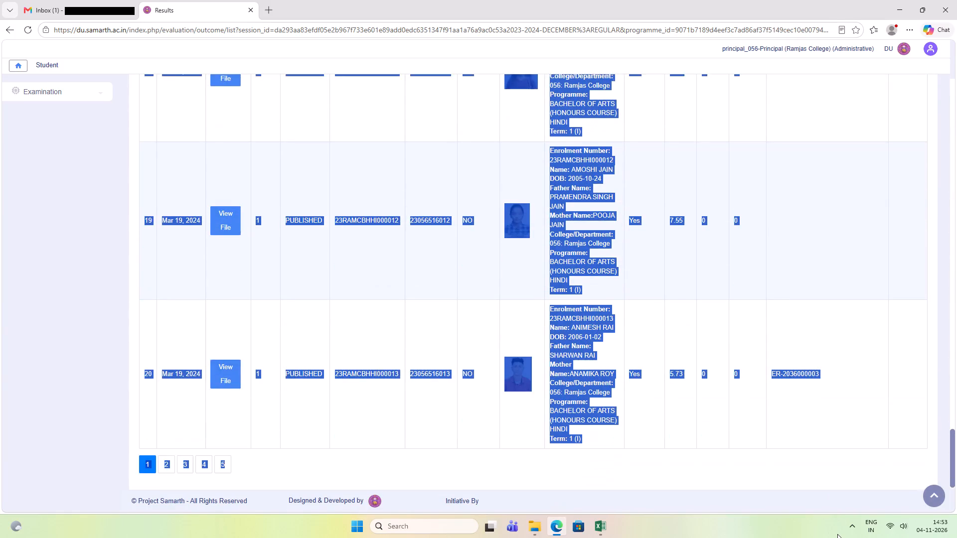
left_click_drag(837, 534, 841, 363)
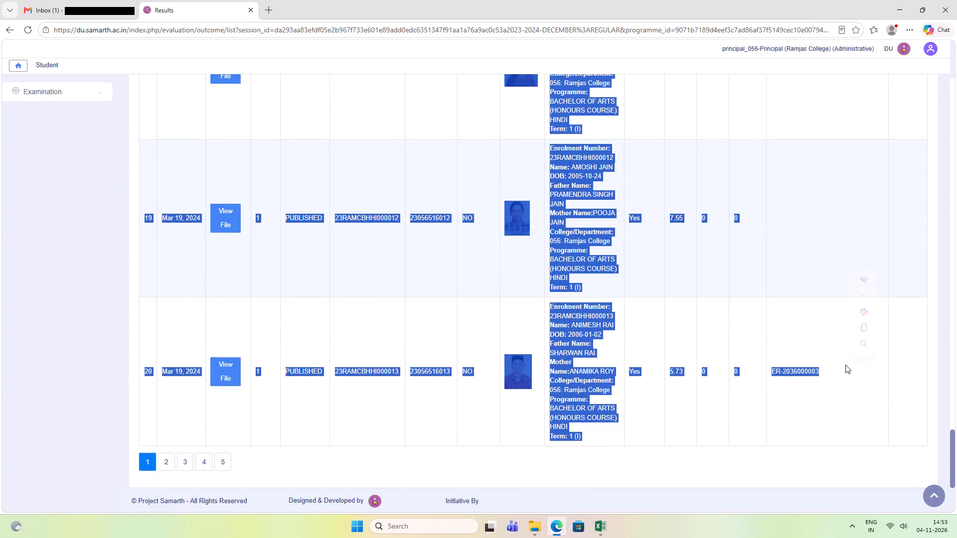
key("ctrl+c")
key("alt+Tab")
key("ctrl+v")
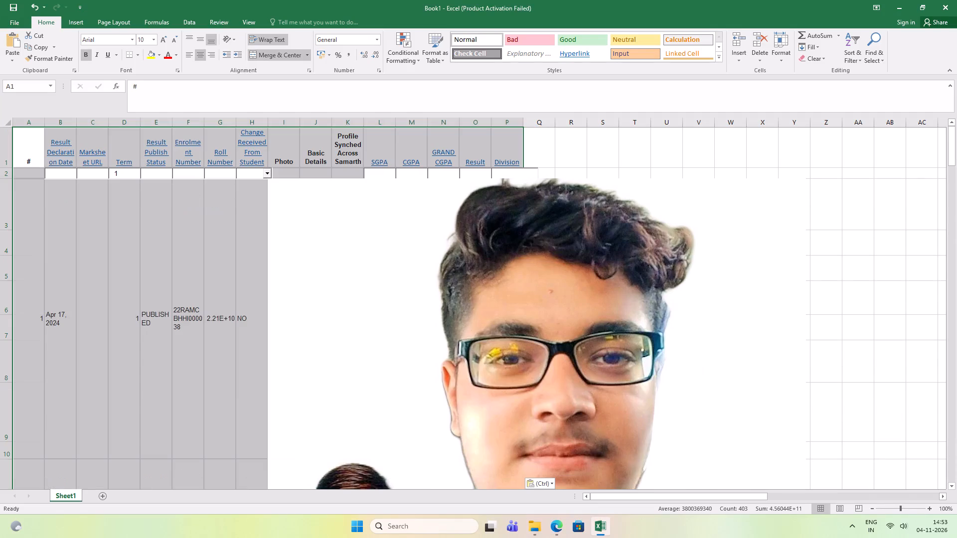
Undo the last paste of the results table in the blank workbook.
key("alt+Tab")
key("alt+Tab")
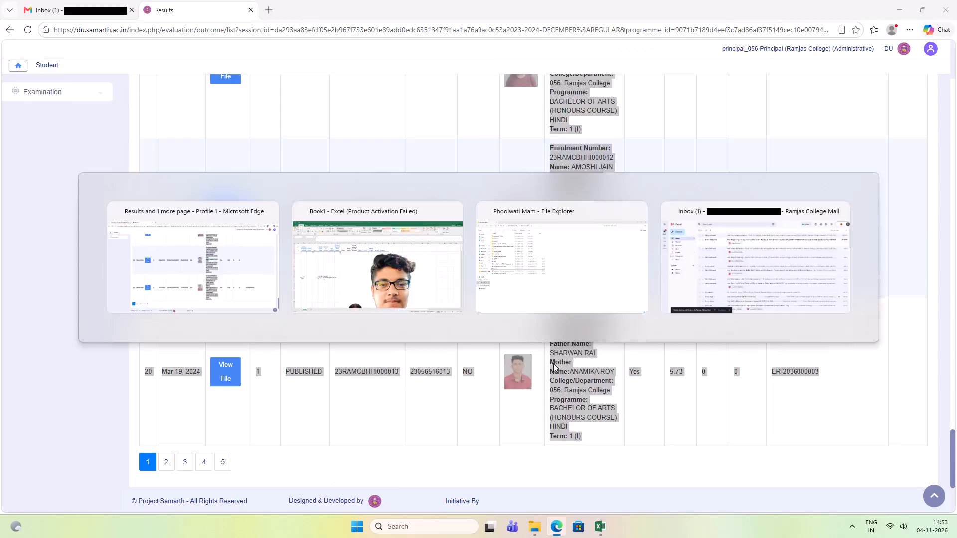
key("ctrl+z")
Copy the entire first results page in Edge and paste it at cell A1 of Sheet1 in Excel, matching the destination formatting.
key("alt+Tab")
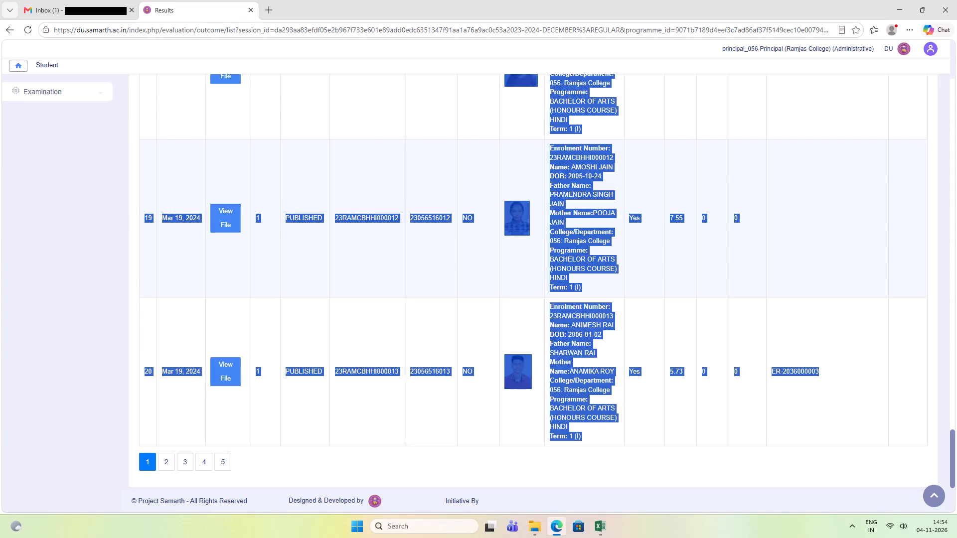
left_click(319, 162)
left_click(322, 161)
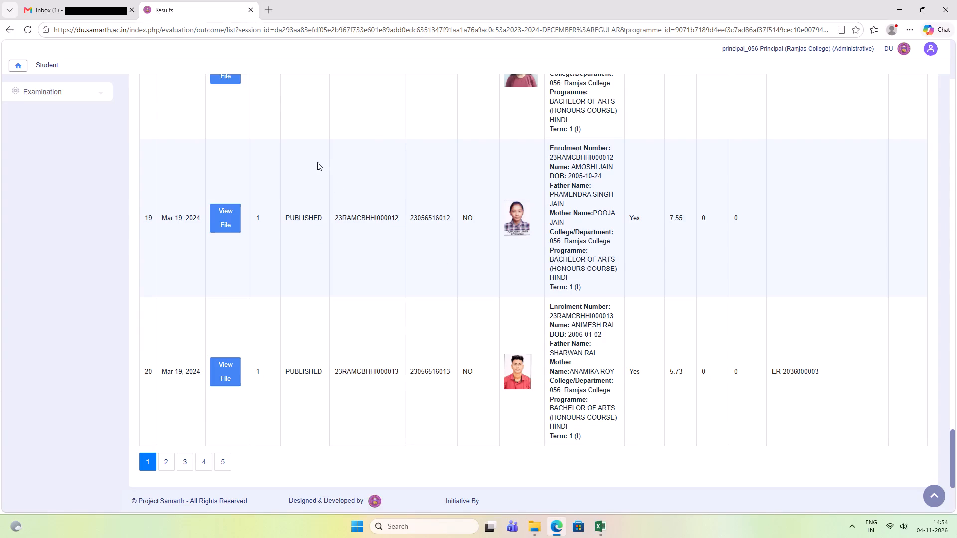
key("ctrl+a")
key("ctrl+c")
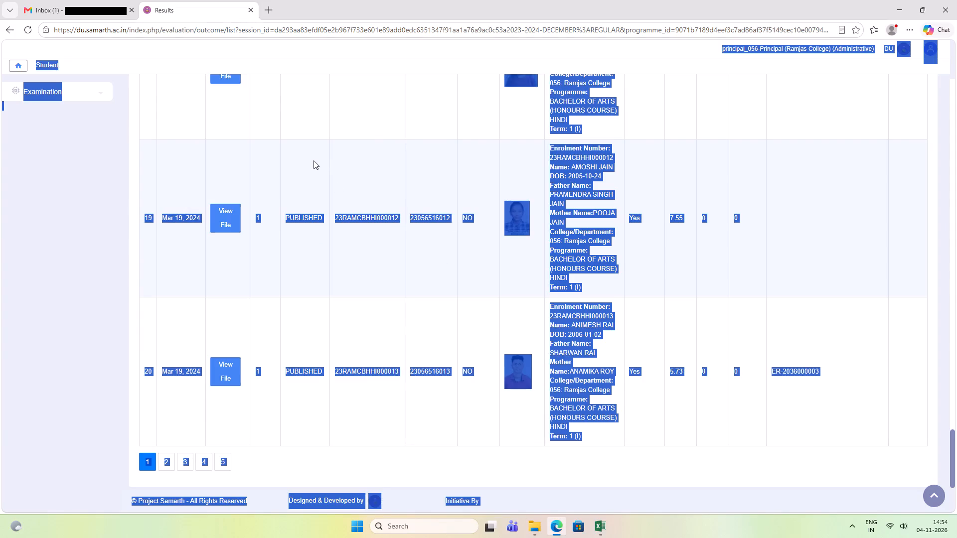
key("ctrl+c")
key("ctrl+c")
key("ctrl+c")
key("ctrl+c")
key("alt+Tab")
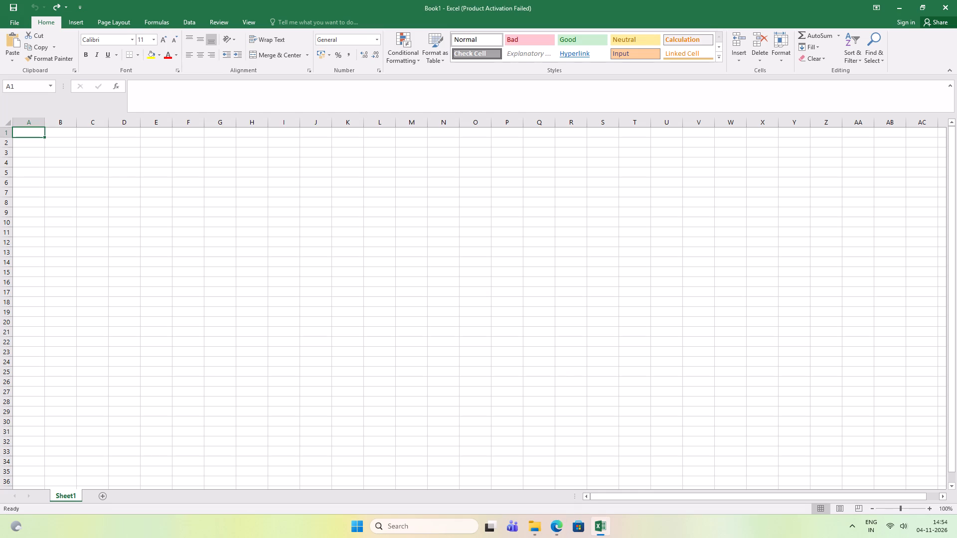
right_click(30, 133)
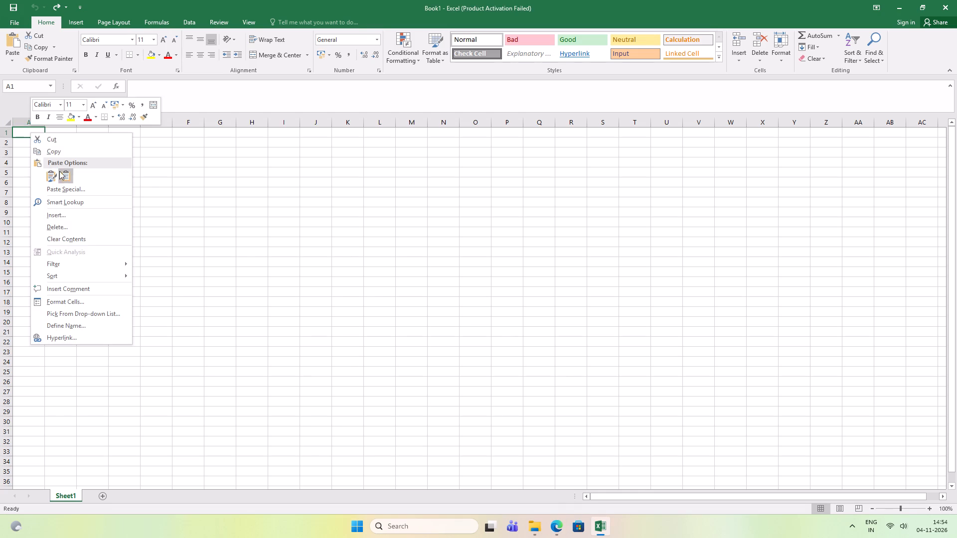
left_click(61, 175)
left_click(420, 192)
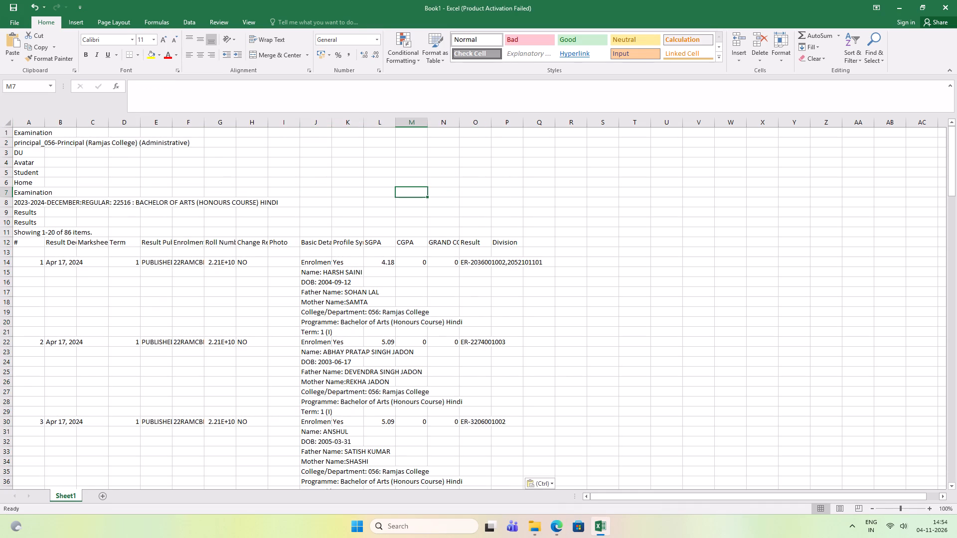
Add a second worksheet to the workbook and open the paste options for its cell A1.
left_click(99, 500)
right_click(19, 133)
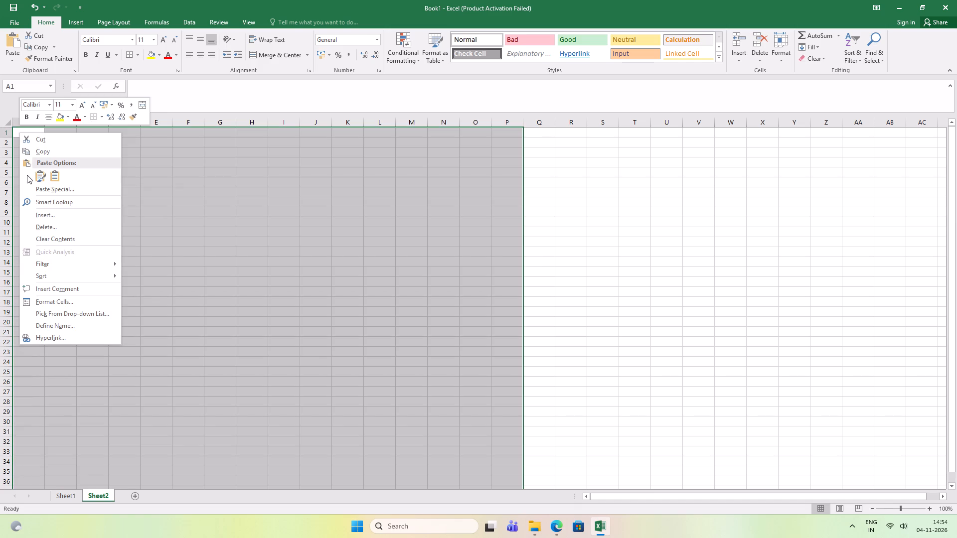
left_click(240, 190)
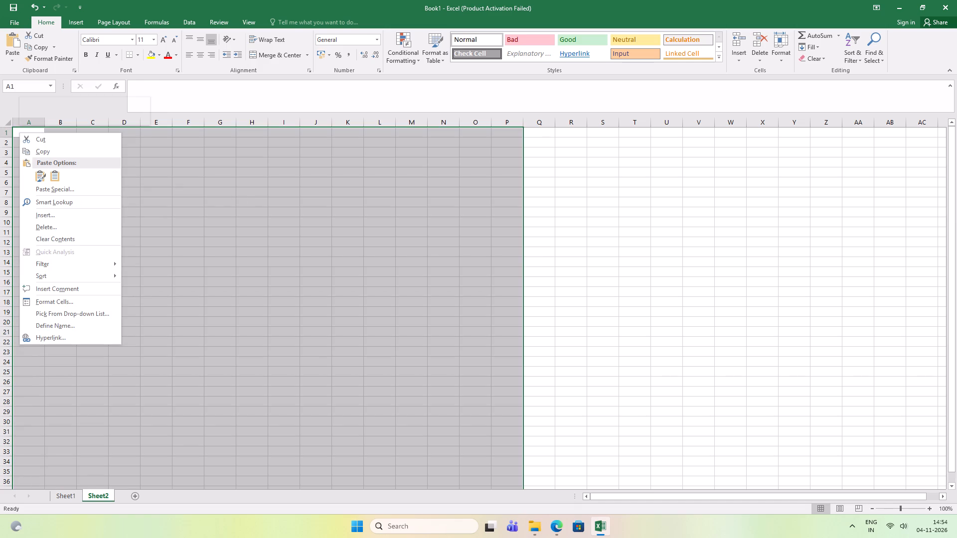
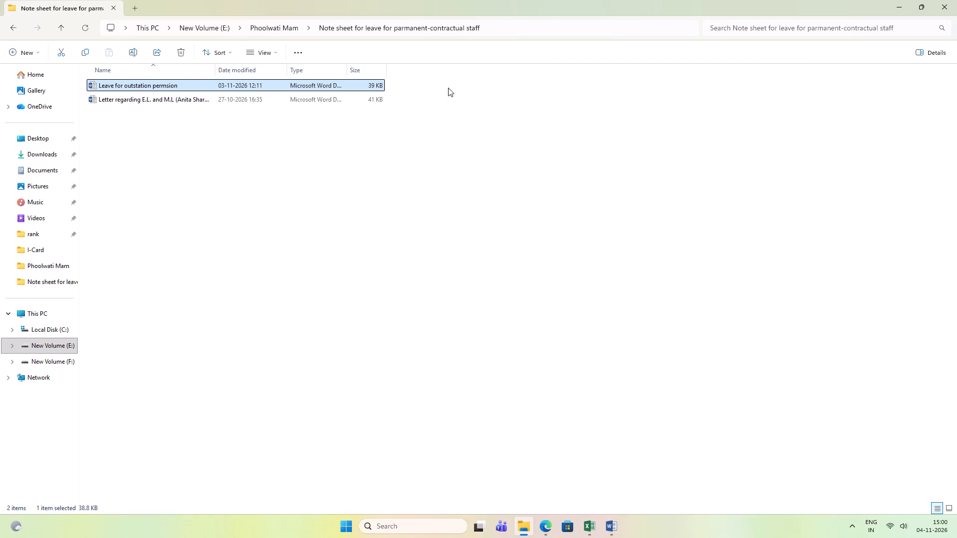
Close the outstation-leave Word document and go up to the parent folder in File Explorer.
key("alt+Tab")
key("alt+Tab")
key("alt+Tab")
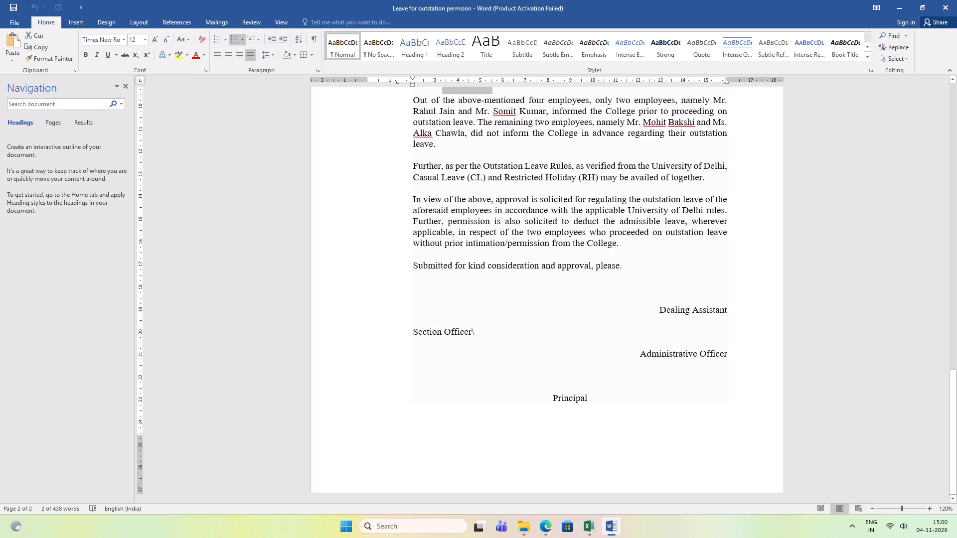
scroll(680, 188, "down", 5)
scroll(592, 246, "down", 5)
left_click(943, 0)
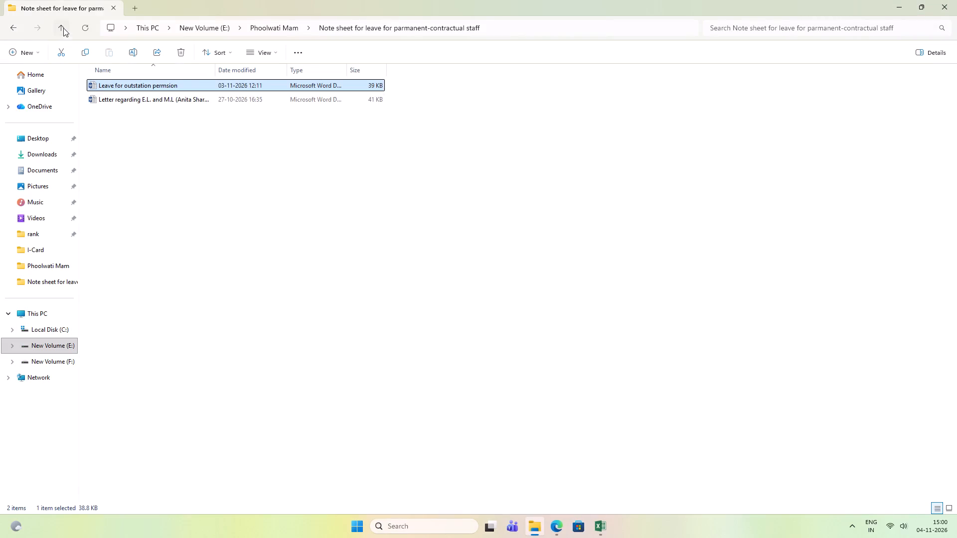
left_click(63, 28)
scroll(204, 203, "up", 4)
scroll(391, 328, "up", 1)
Switch to Excel and examine the pasted first-page results in Sheet1 down to their last row.
key("alt+Tab")
key("alt+Tab")
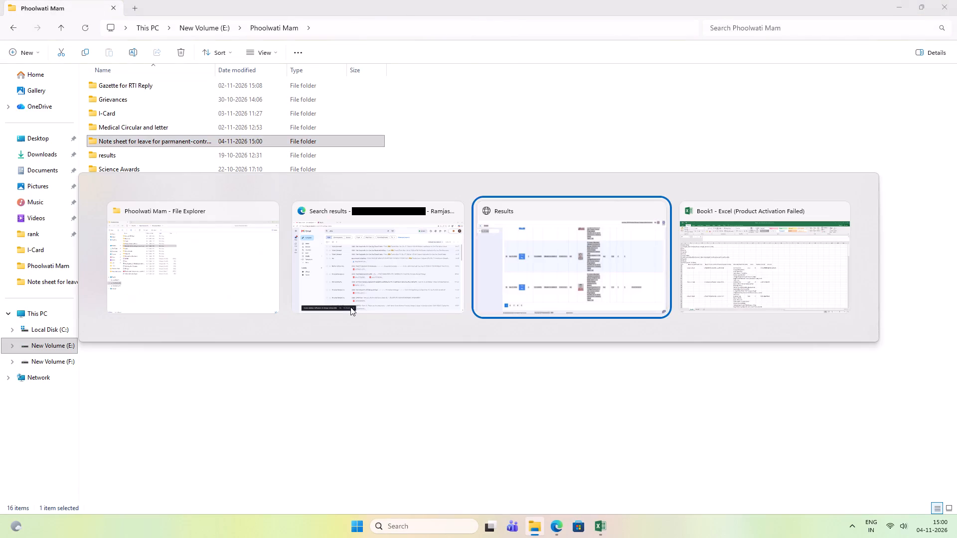
key("alt+Tab")
scroll(325, 424, "down", 11)
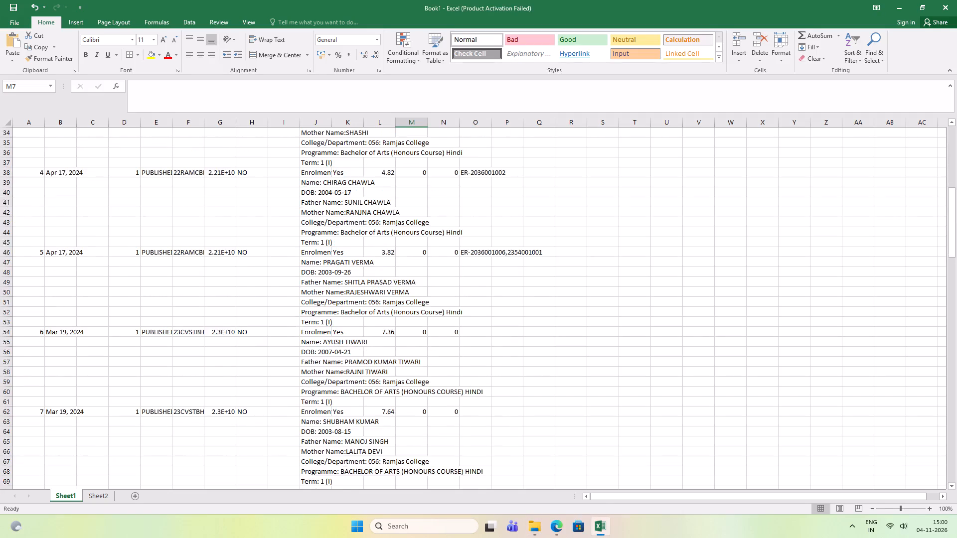
scroll(324, 370, "down", 6)
scroll(324, 370, "up", 1)
scroll(324, 370, "down", 1)
scroll(324, 371, "down", 20)
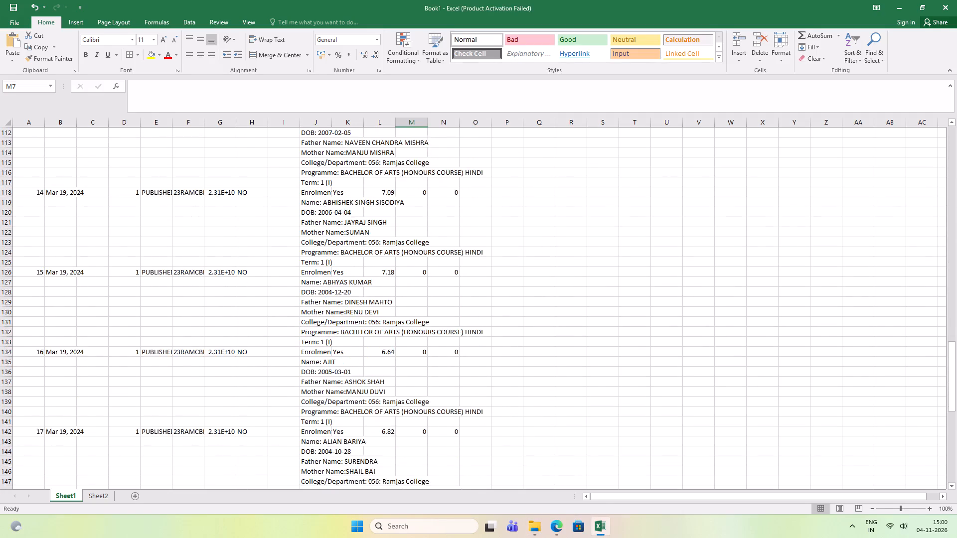
scroll(323, 369, "down", 17)
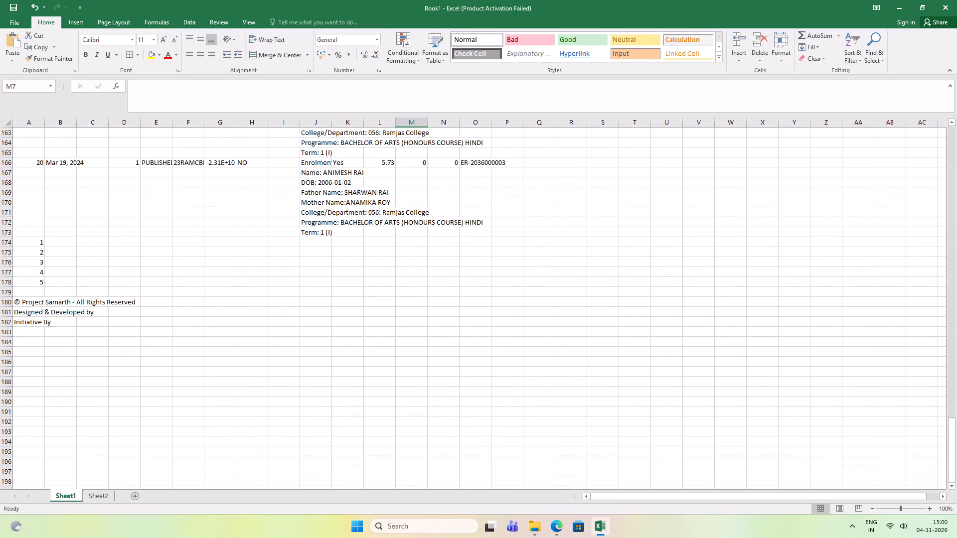
Open page 2 of the portal's results in Edge and copy table rows 21 through 40.
key("alt+Tab")
key("alt+Tab")
key("alt+Tab")
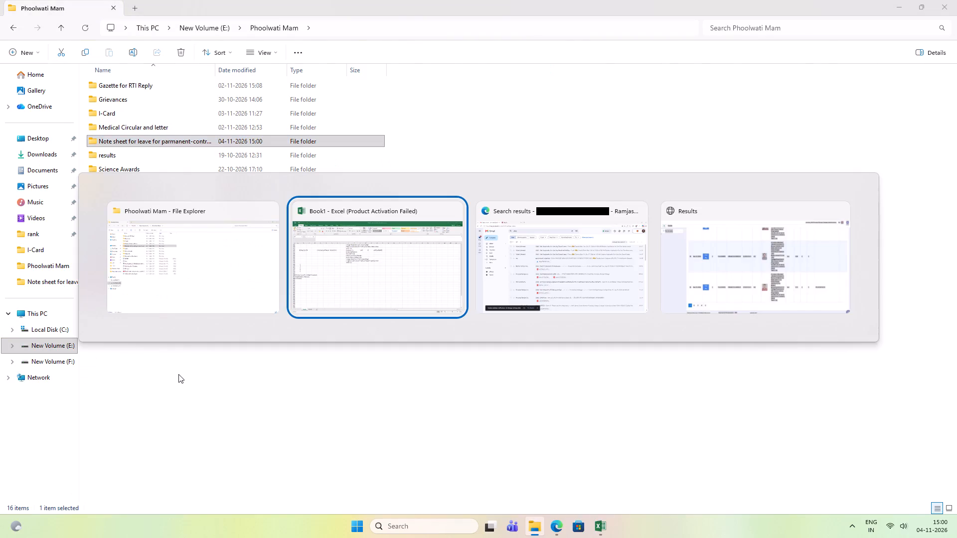
key("alt+Tab")
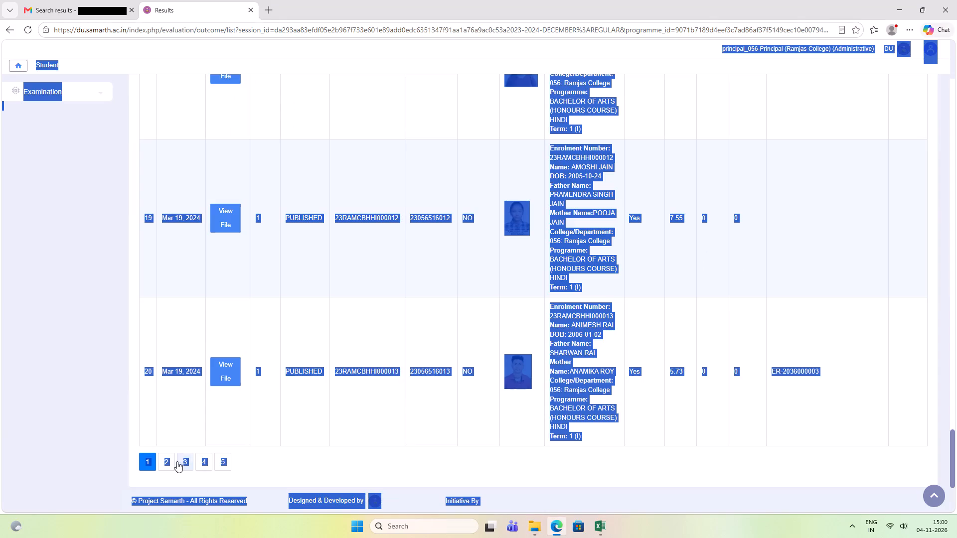
left_click(168, 459)
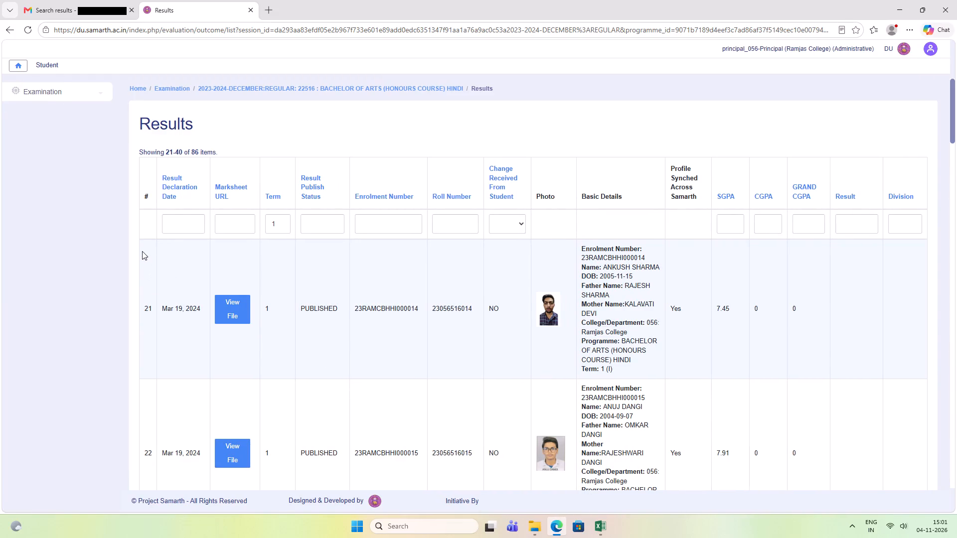
left_click_drag(142, 242, 275, 330)
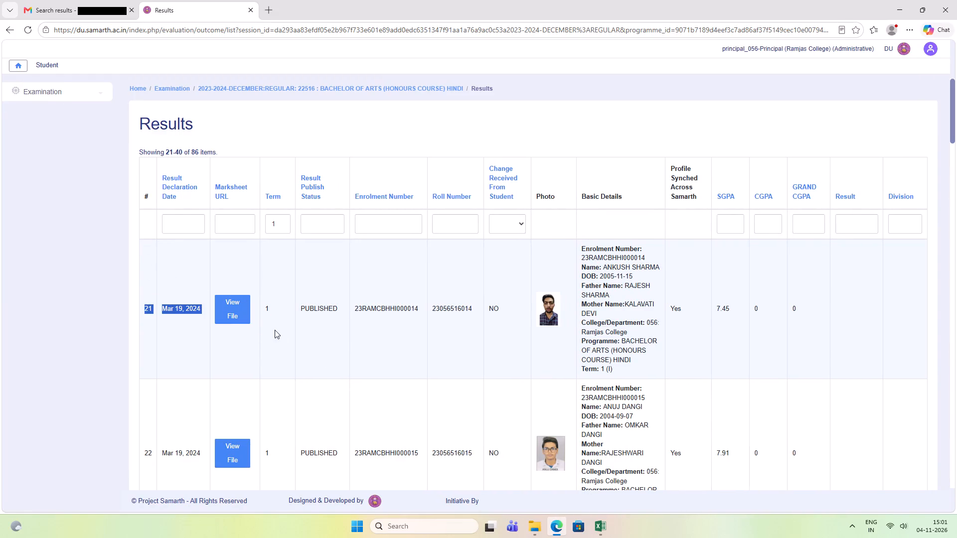
left_click_drag(275, 330, 817, 513)
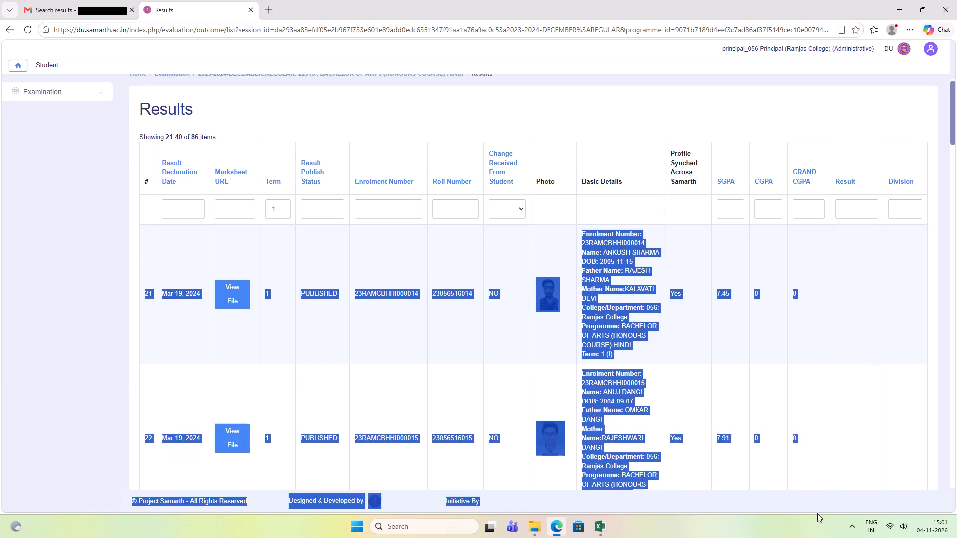
left_click_drag(817, 513, 797, 478)
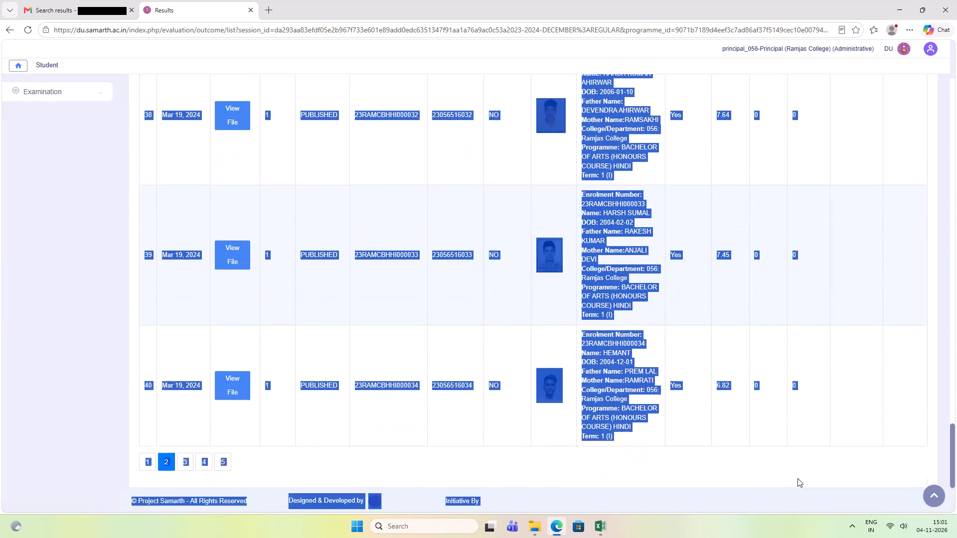
left_click_drag(797, 478, 809, 380)
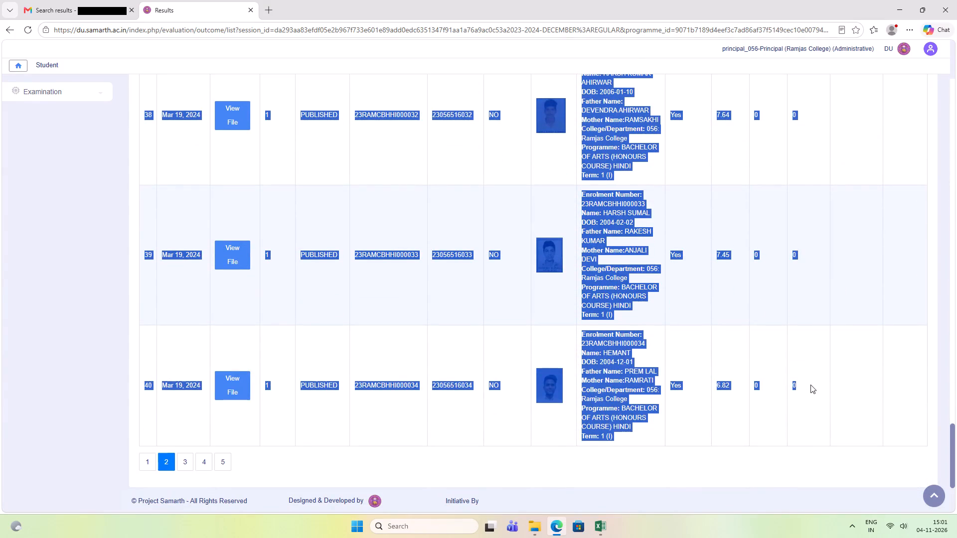
key("ctrl+c")
key("ctrl+c")
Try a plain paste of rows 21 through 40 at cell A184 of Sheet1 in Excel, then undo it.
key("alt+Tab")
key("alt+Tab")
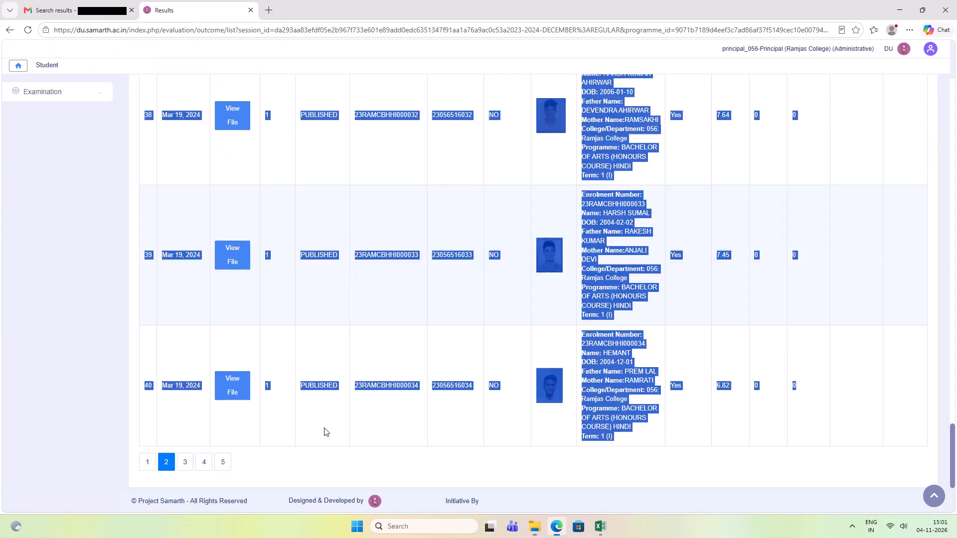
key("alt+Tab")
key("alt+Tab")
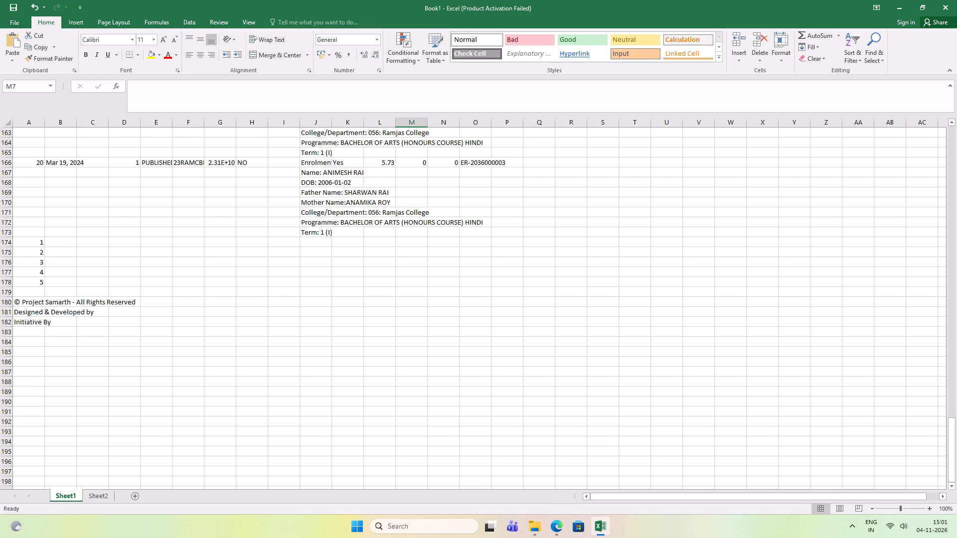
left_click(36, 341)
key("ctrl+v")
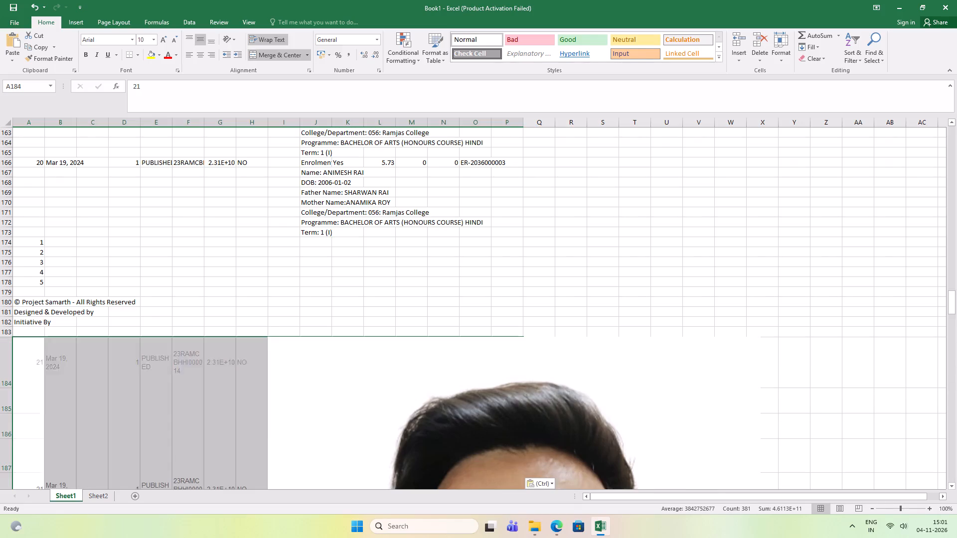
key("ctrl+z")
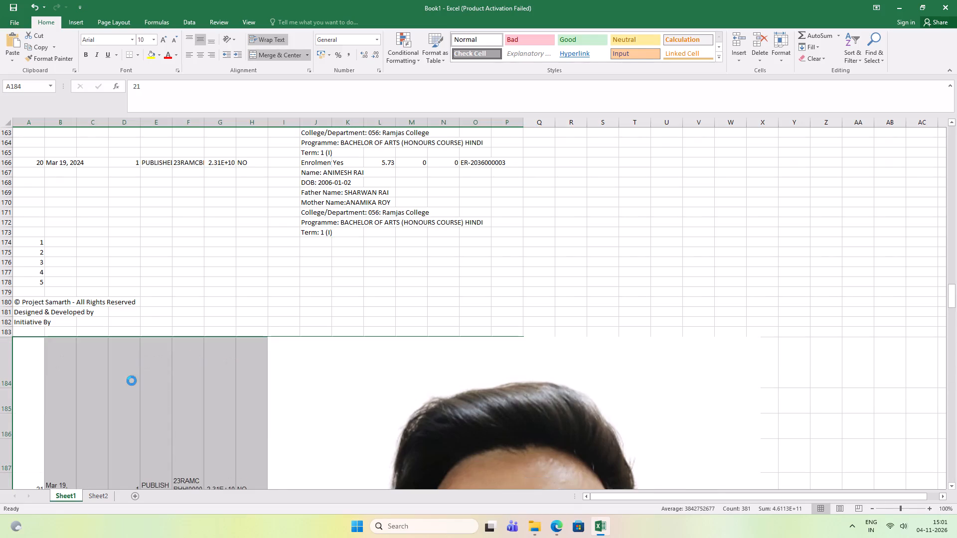
Recopy rows 21 through 40 in Edge and paste them at cell A184 of Sheet1 in Excel, matching the destination formatting.
key("alt+Tab")
key("ctrl+c")
key("ctrl+c")
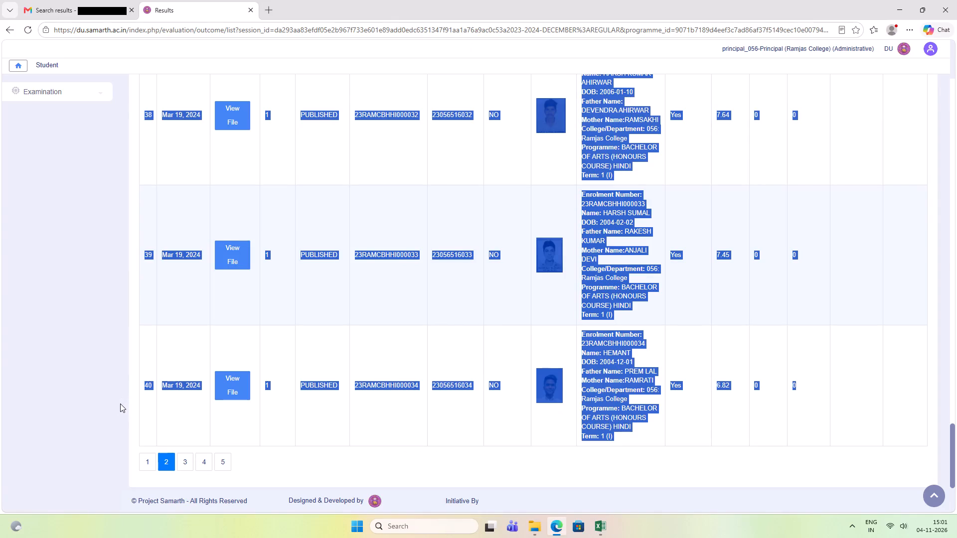
key("alt+Tab")
right_click(34, 344)
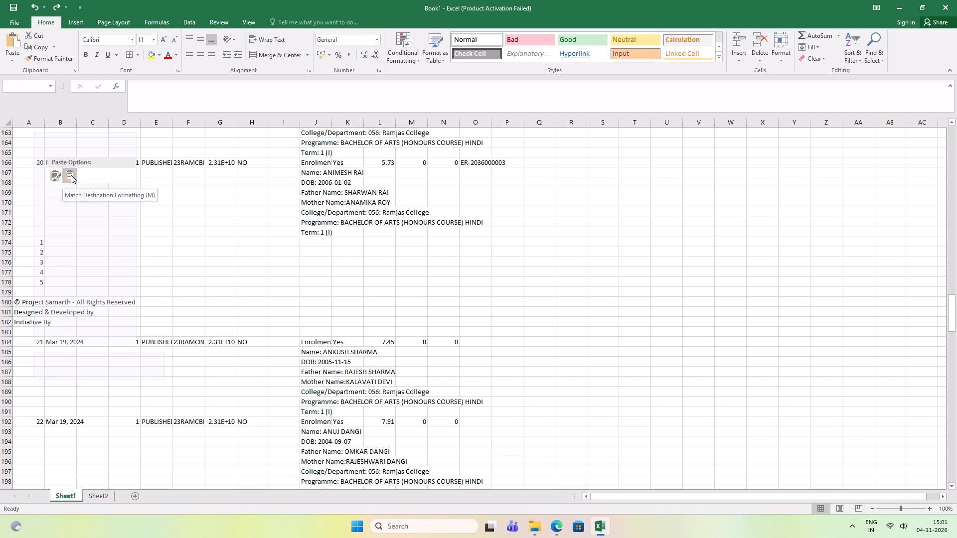
left_click(71, 175)
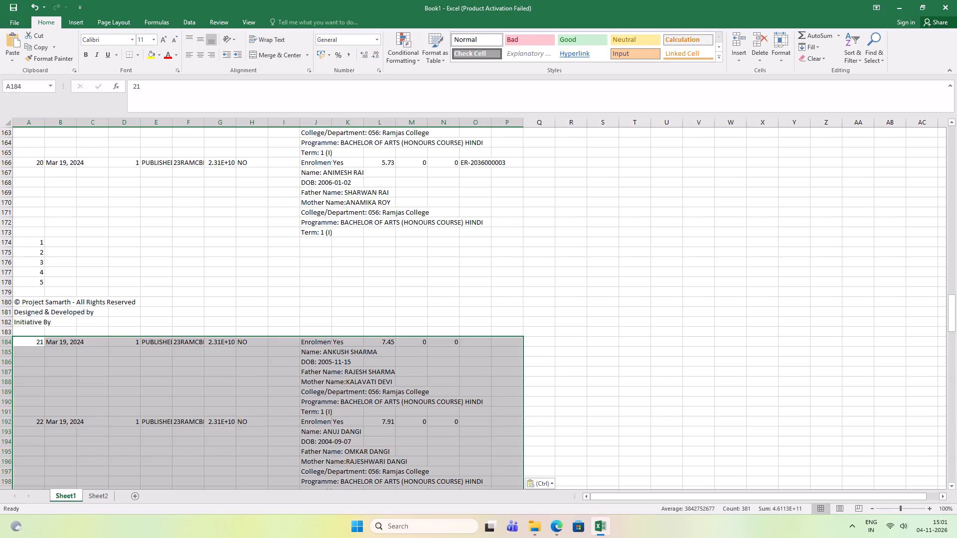
Open page 3 of the portal's results in Edge and copy table rows 41 through 60.
key("alt+Tab")
scroll(393, 347, "down", 5)
left_click(183, 463)
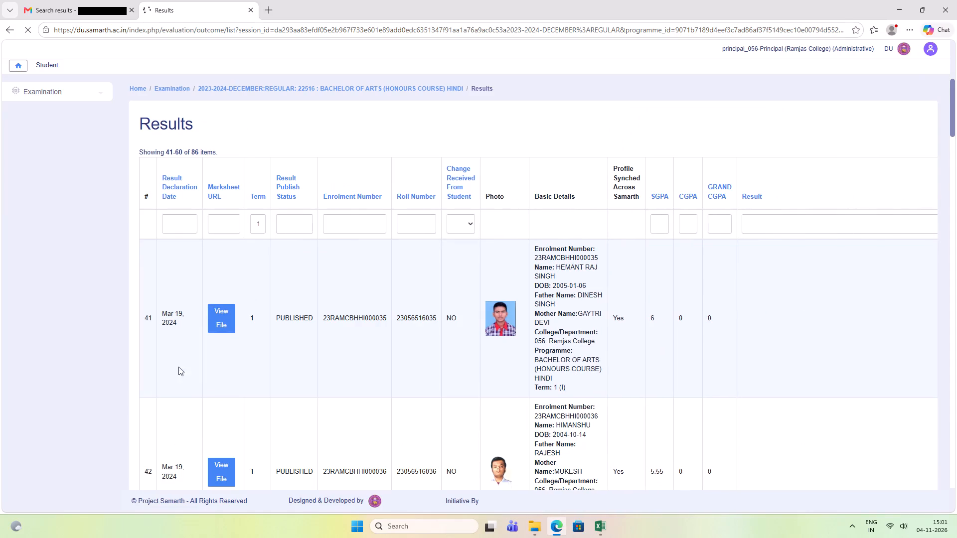
left_click_drag(144, 242, 627, 537)
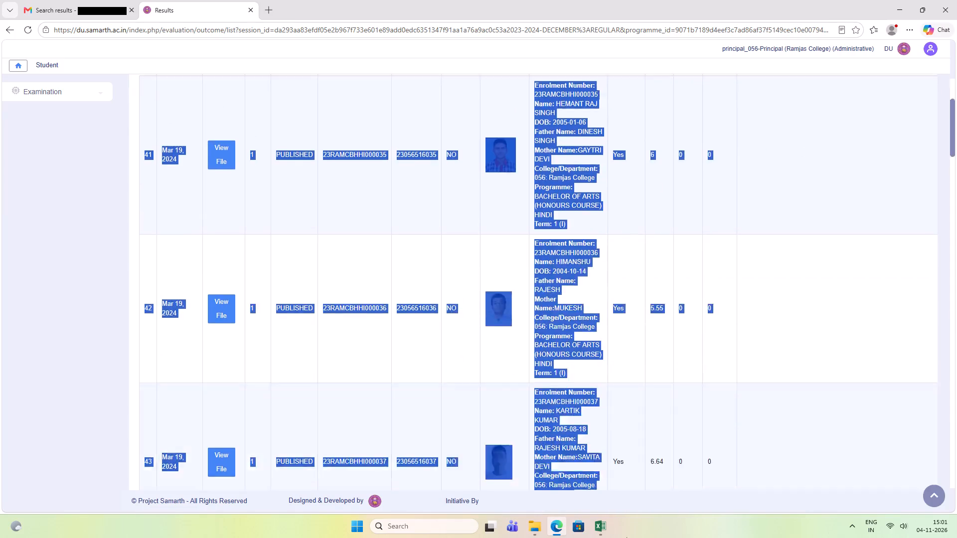
left_click_drag(627, 537, 693, 531)
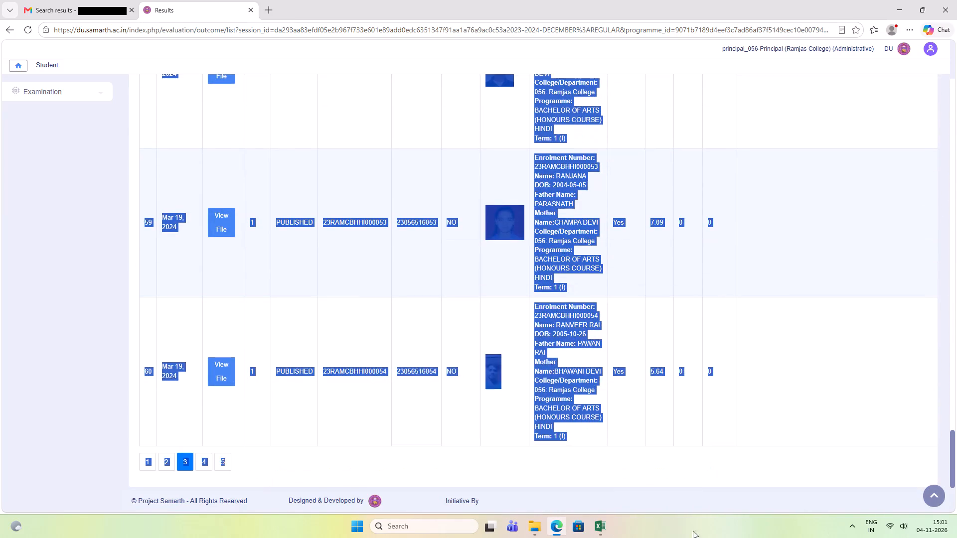
left_click_drag(693, 531, 722, 405)
key("ctrl+c")
key("ctrl+c")
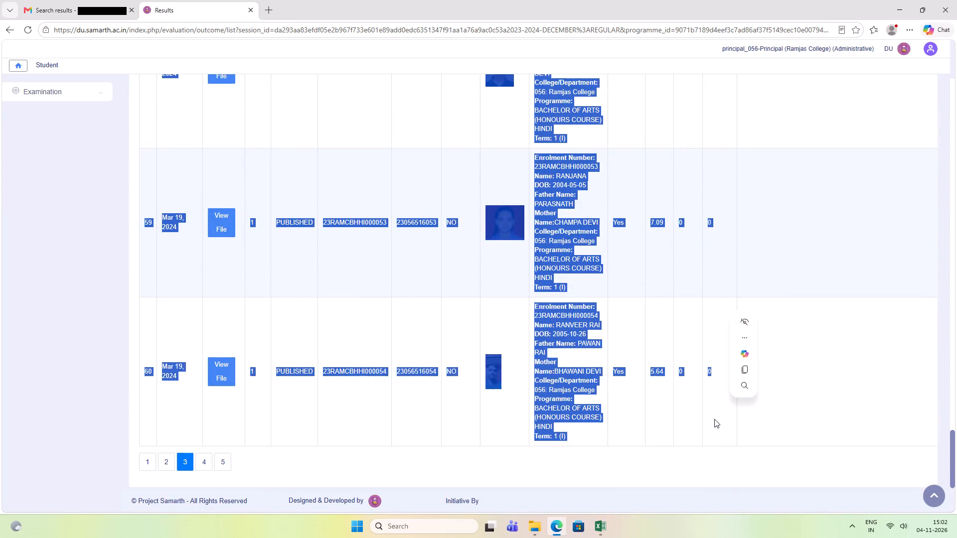
Paste rows 41 through 60 at cell A345 of Sheet1 in Excel, matching the destination formatting.
key("alt+Tab")
scroll(415, 467, "down", 16)
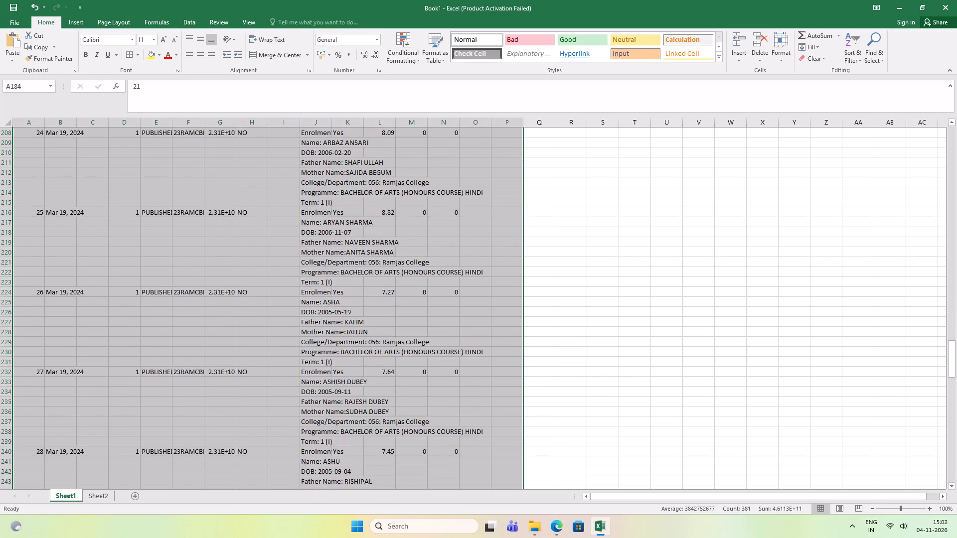
scroll(466, 388, "down", 20)
scroll(466, 388, "down", 15)
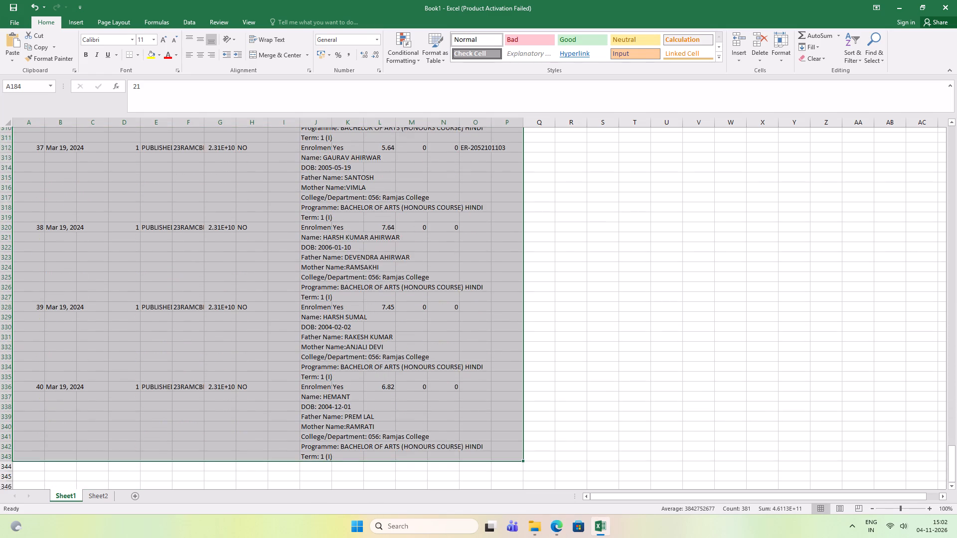
scroll(431, 410, "down", 1)
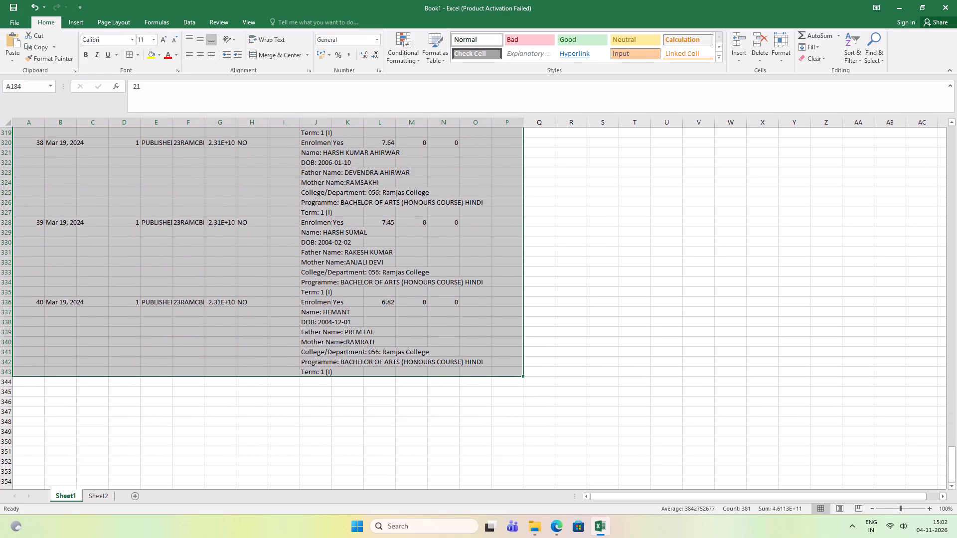
left_click(40, 389)
right_click(40, 389)
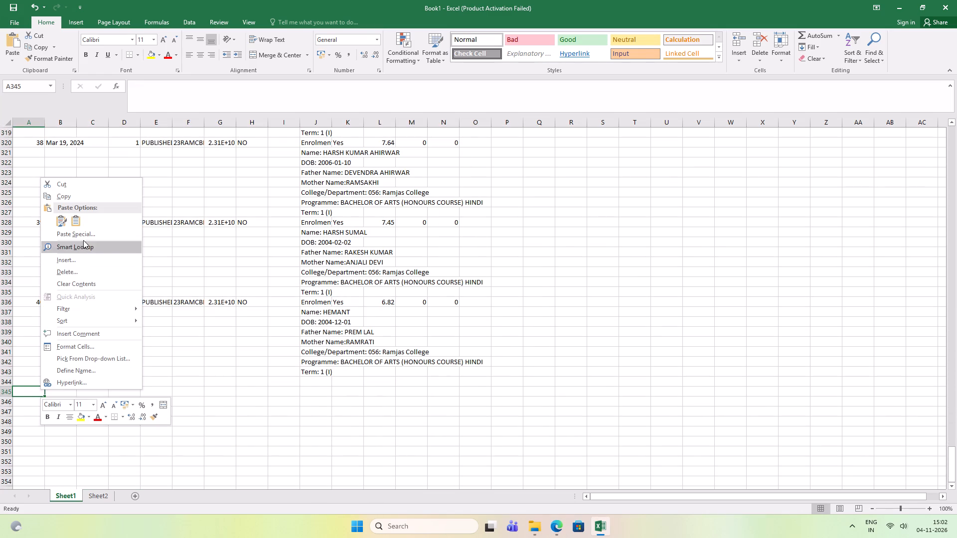
left_click(79, 221)
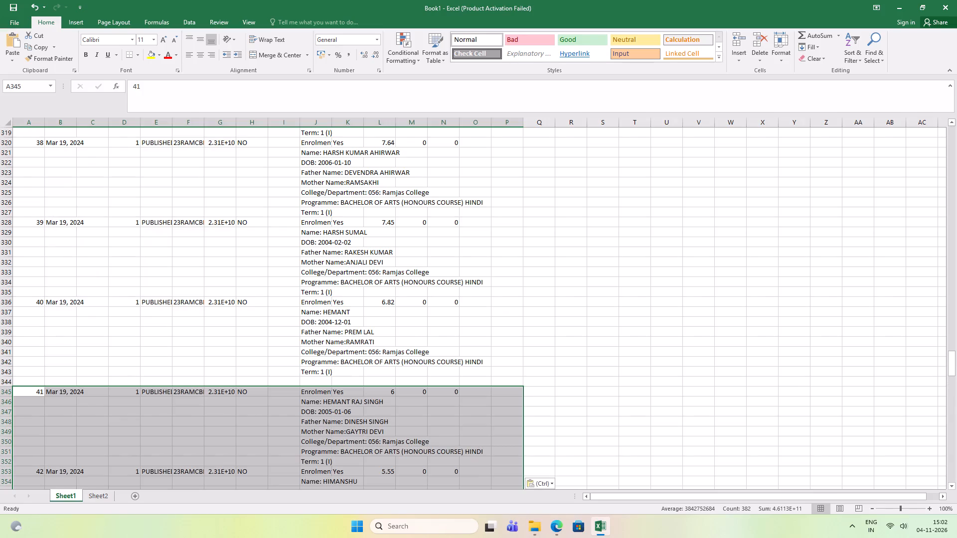
Open page 4 of the portal's results in Edge and copy table rows 61 through 80.
key("alt+Tab")
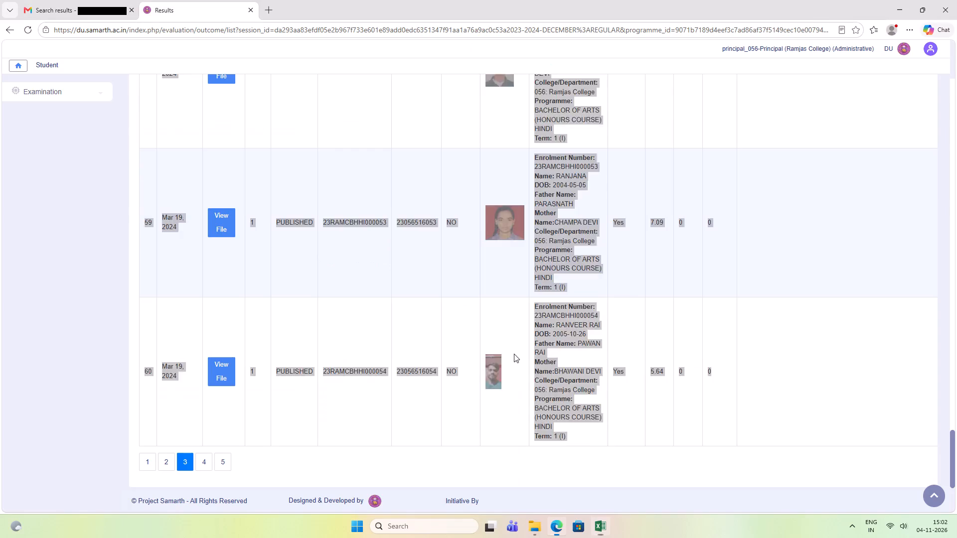
scroll(354, 399, "down", 6)
left_click(203, 464)
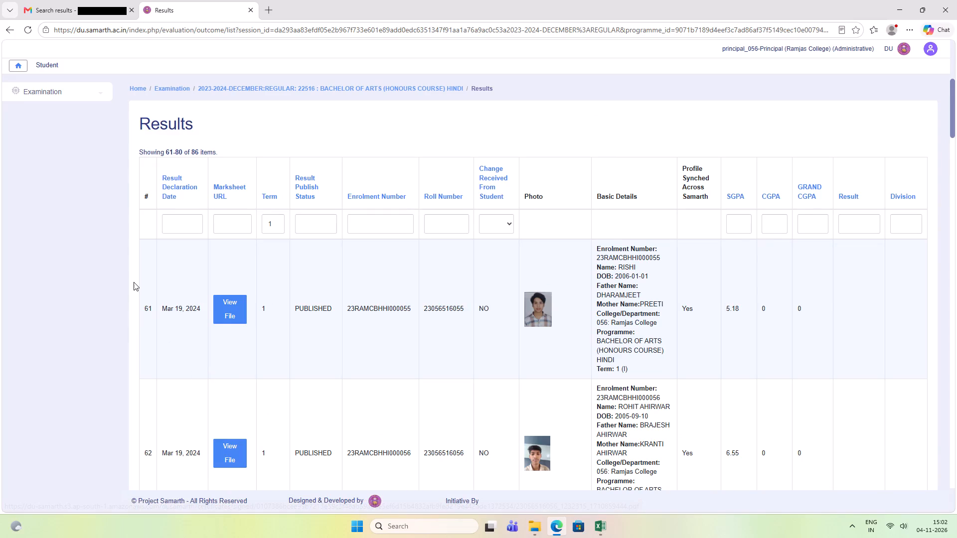
left_click_drag(148, 242, 650, 537)
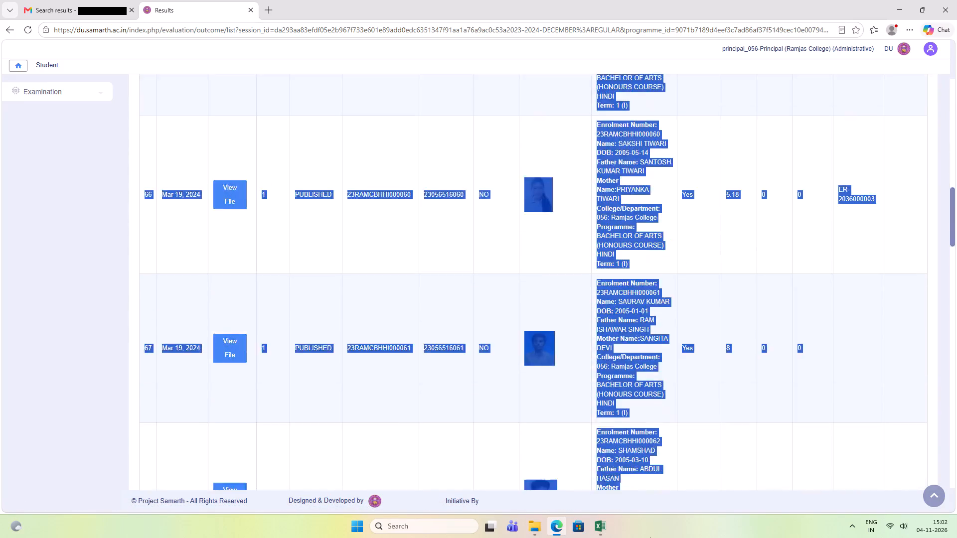
left_click_drag(650, 537, 681, 426)
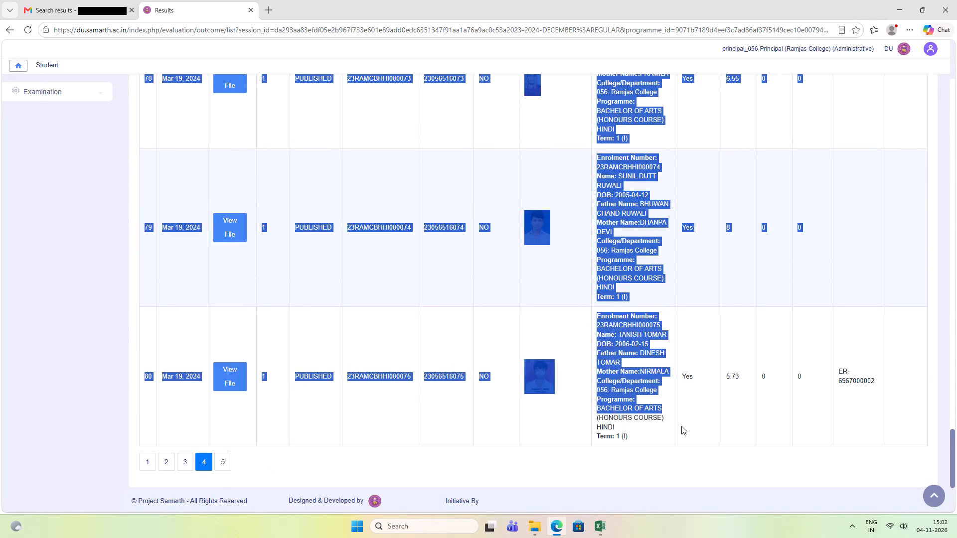
left_click_drag(681, 426, 892, 412)
key("ctrl+c")
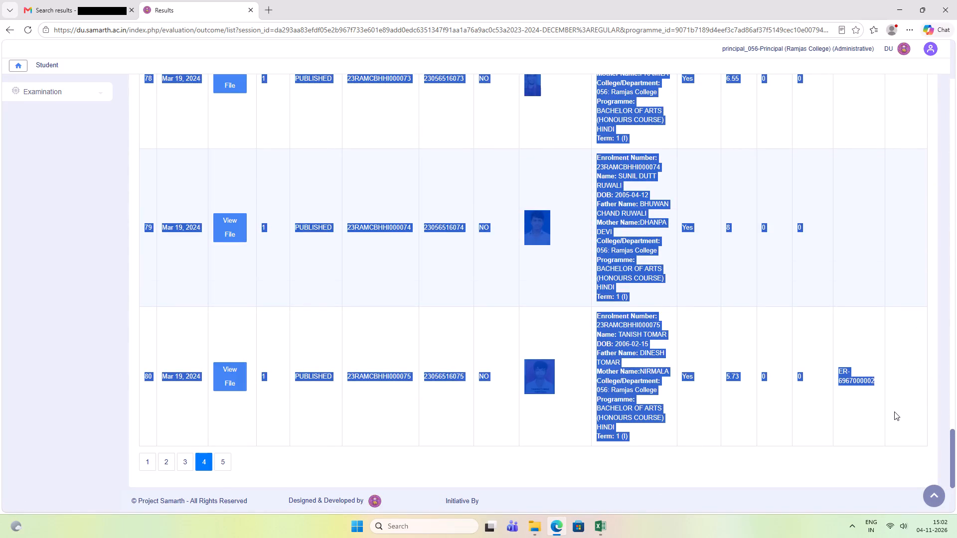
key("ctrl+c")
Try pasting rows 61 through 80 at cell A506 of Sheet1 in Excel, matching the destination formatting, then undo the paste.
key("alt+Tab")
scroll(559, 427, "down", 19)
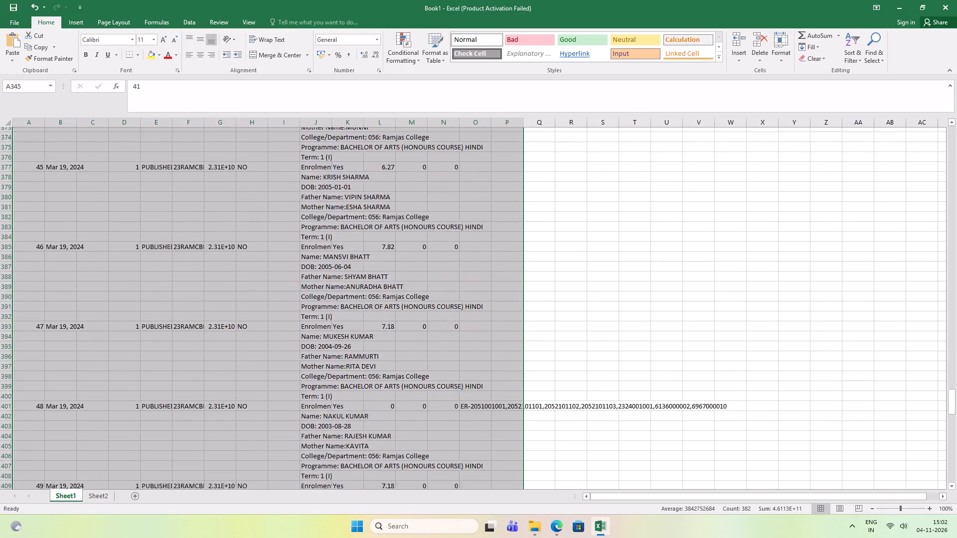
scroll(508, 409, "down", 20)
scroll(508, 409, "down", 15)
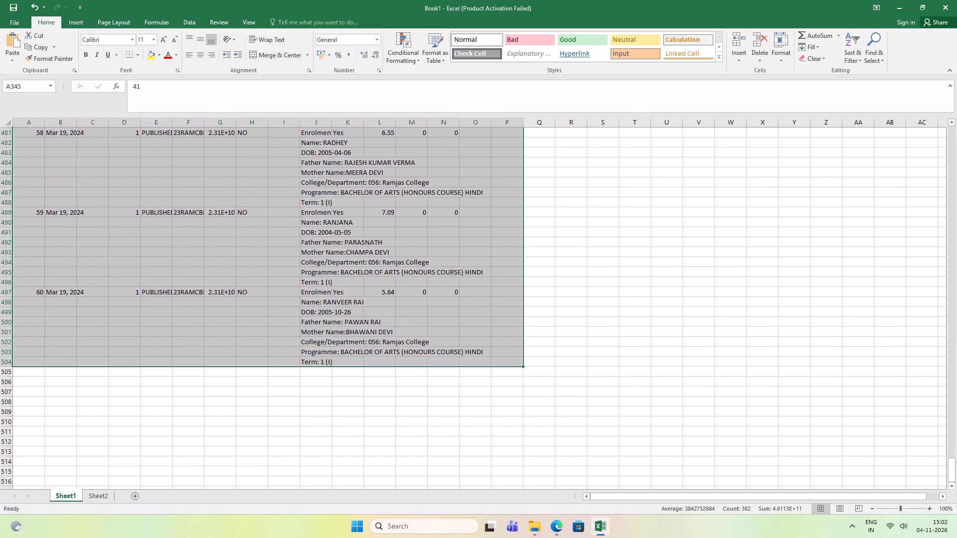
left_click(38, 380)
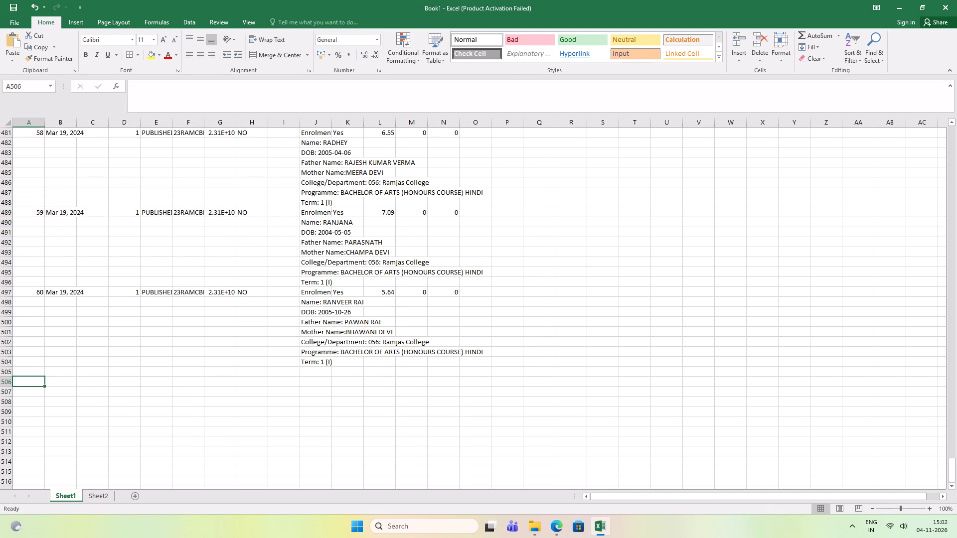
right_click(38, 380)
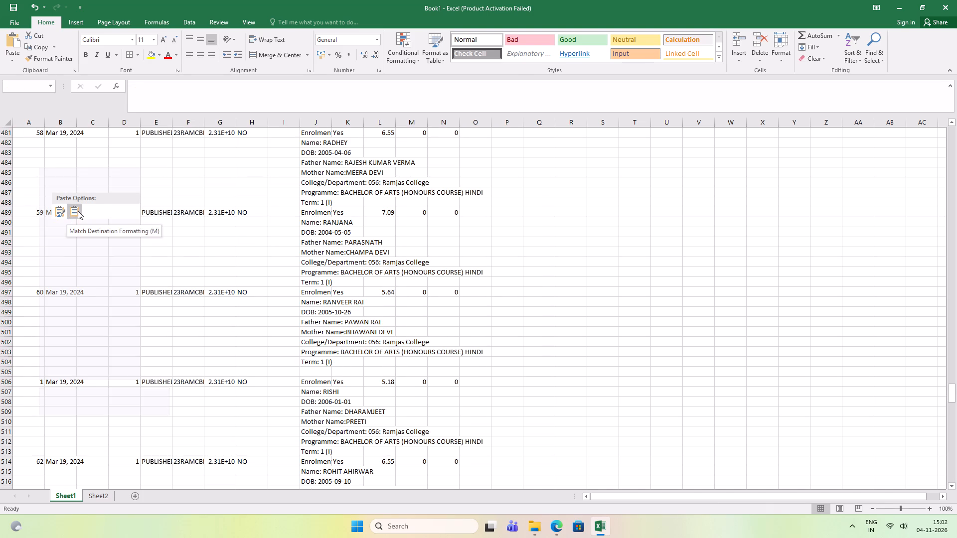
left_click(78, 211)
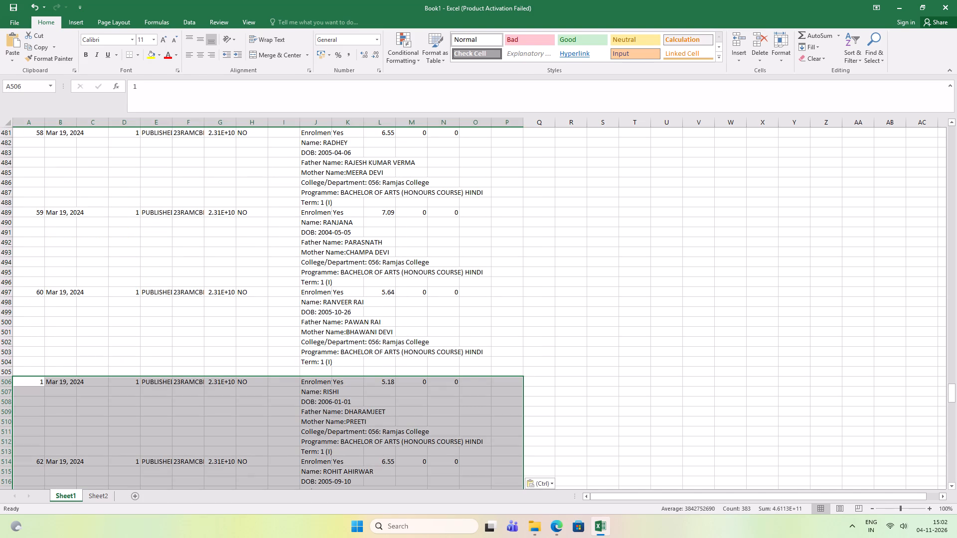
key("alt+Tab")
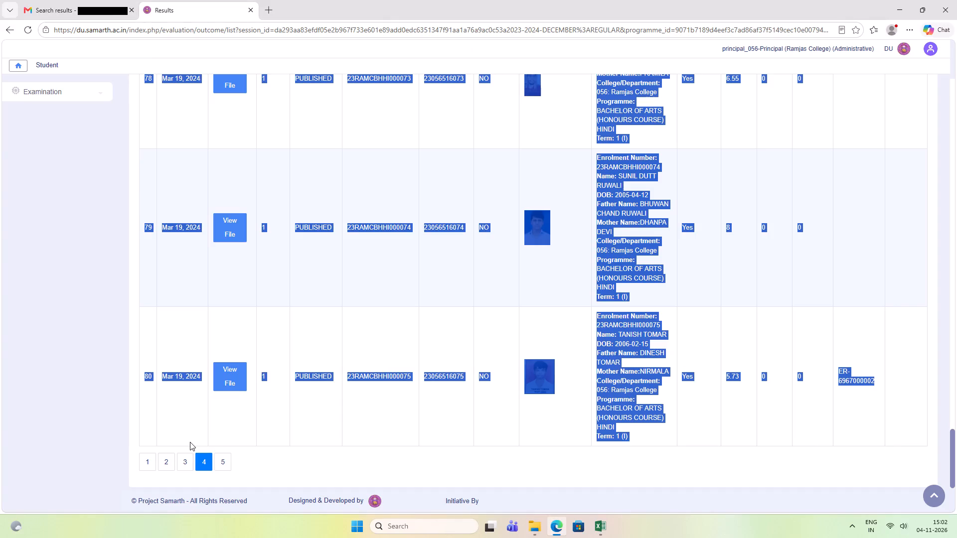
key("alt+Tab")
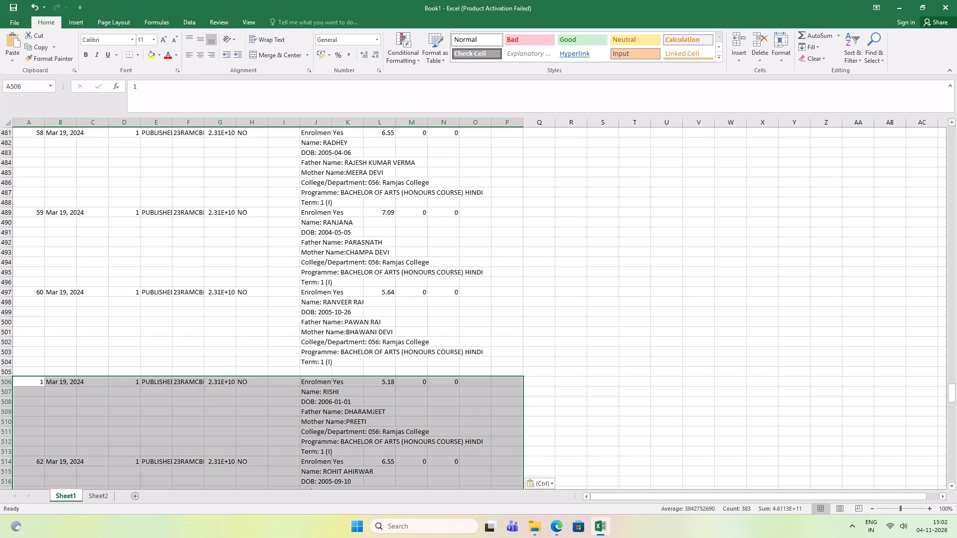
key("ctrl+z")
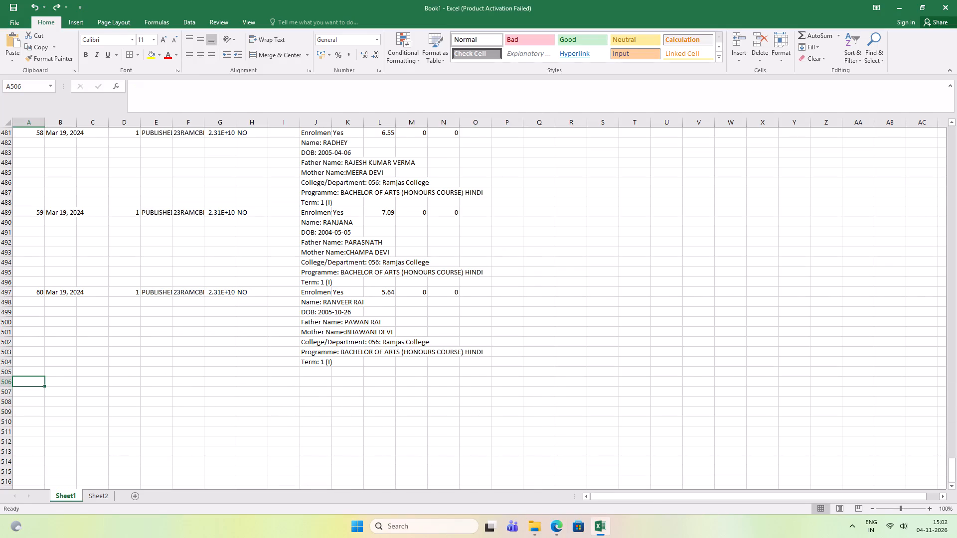
In File Explorer, open the Word document "Leave for outstation permsion" from the "Note sheet for leave for parmanent-contractual staff" folder and dismiss the activation wizard.
key("alt+Tab")
key("alt+Tab")
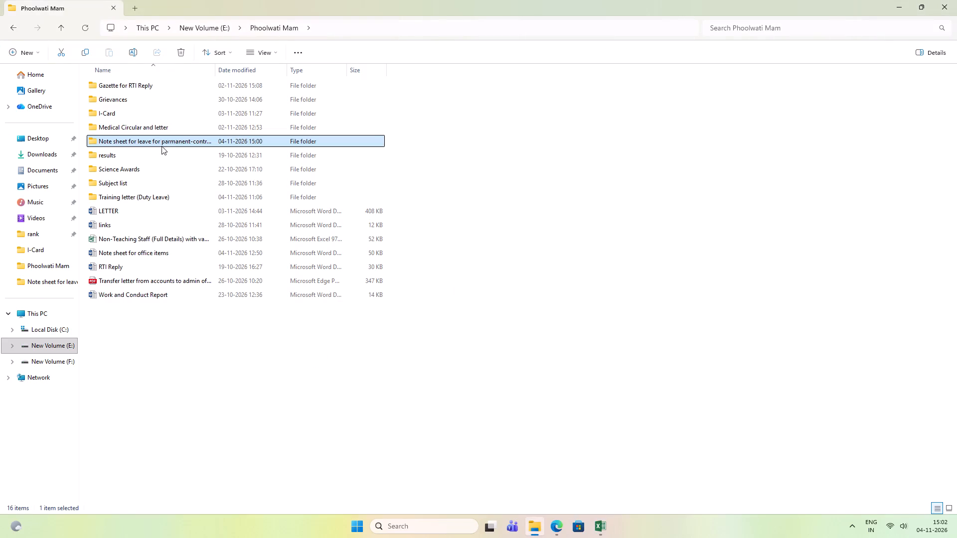
double_click(160, 142)
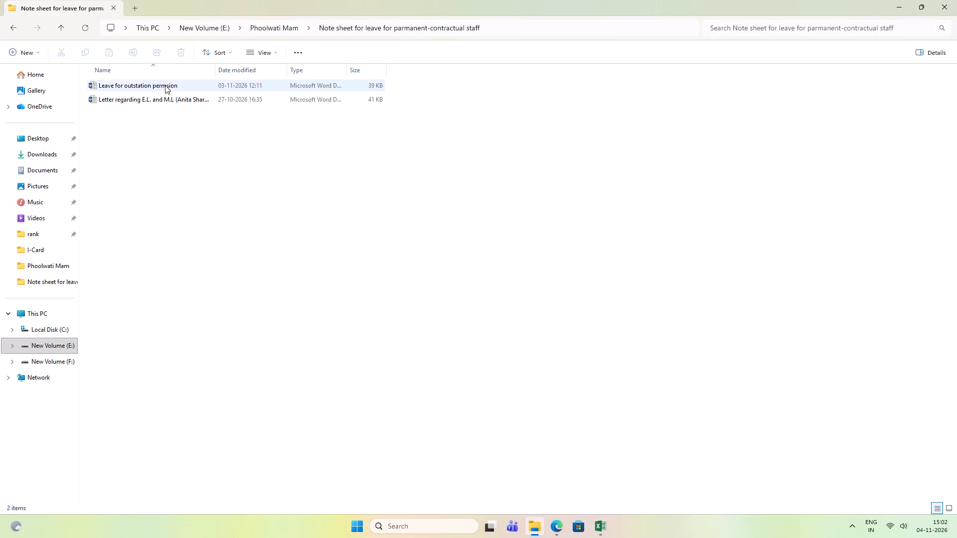
double_click(167, 84)
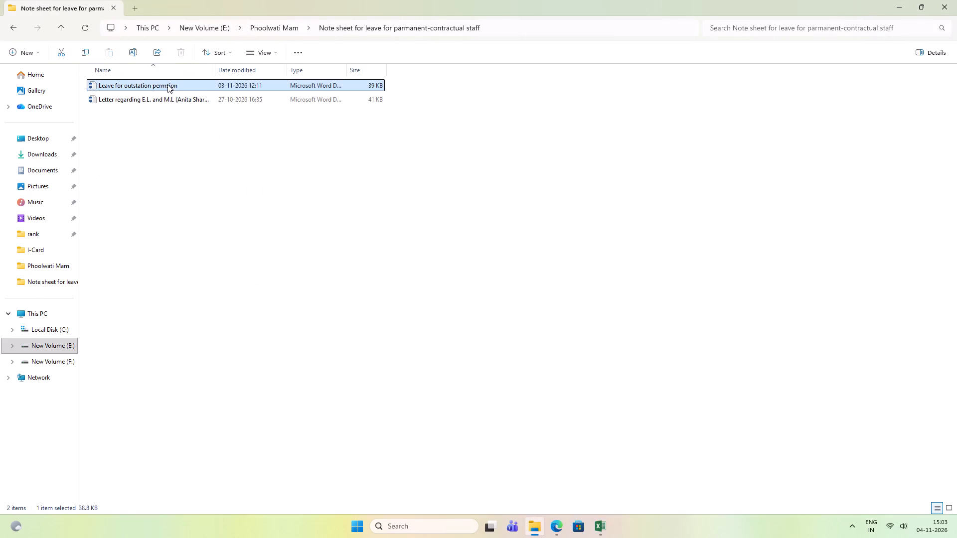
scroll(499, 348, "down", 6)
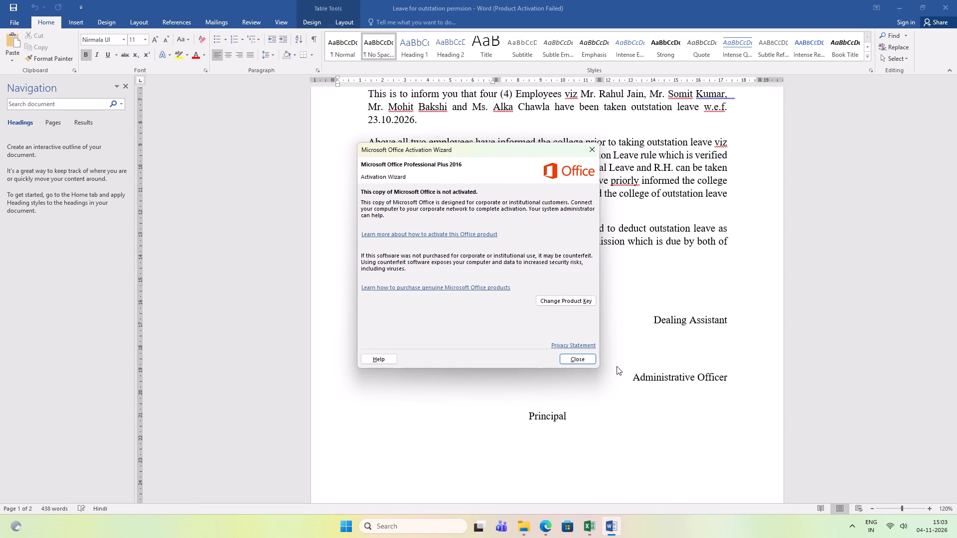
left_click(589, 148)
Read through both pages of the outstation leave note sheet in Word, then close the document.
scroll(644, 205, "down", 4)
scroll(644, 205, "up", 1)
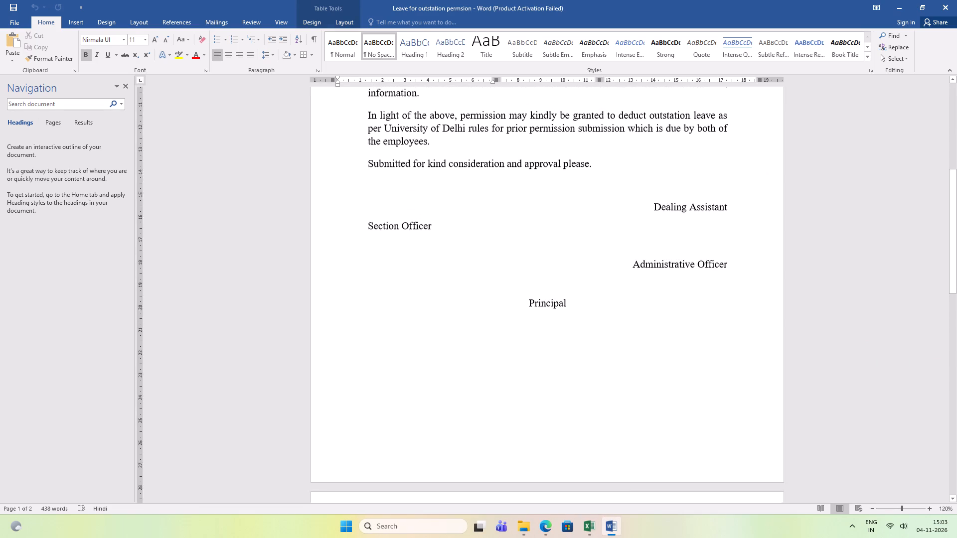
scroll(644, 205, "up", 4)
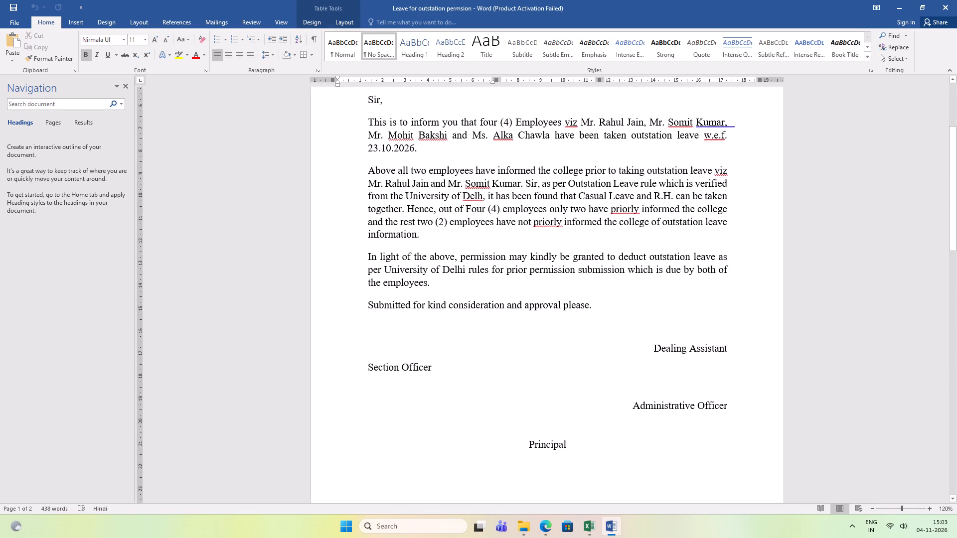
scroll(531, 227, "down", 2)
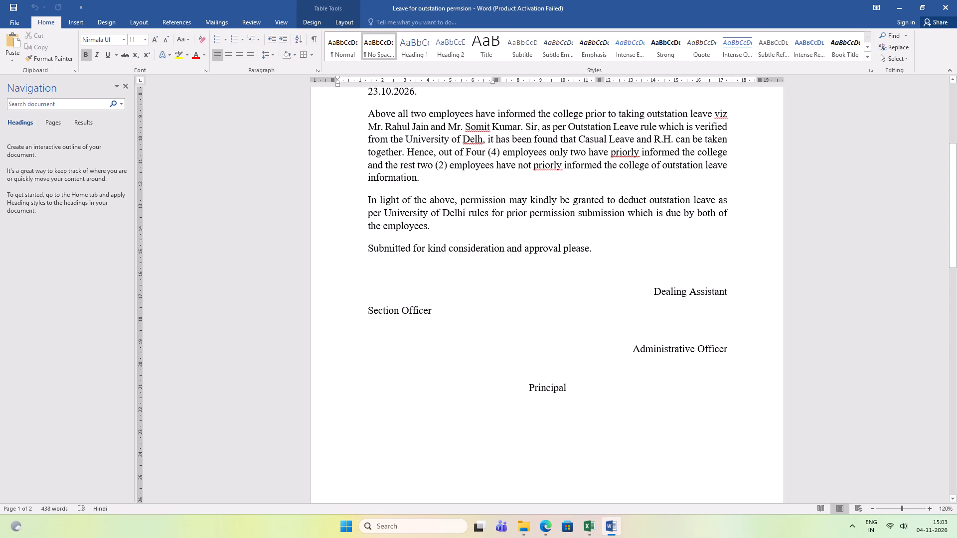
scroll(505, 218, "down", 4)
scroll(393, 136, "up", 1)
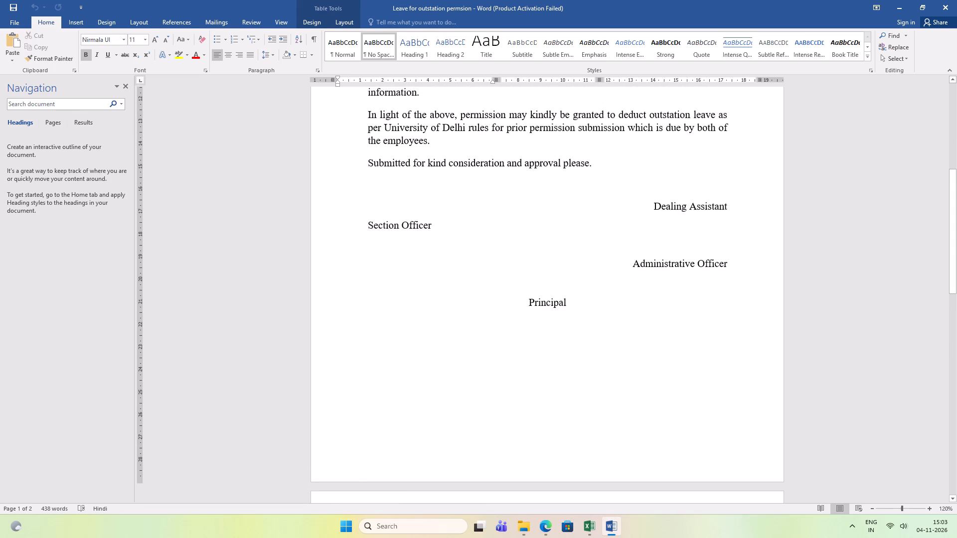
scroll(617, 350, "down", 7)
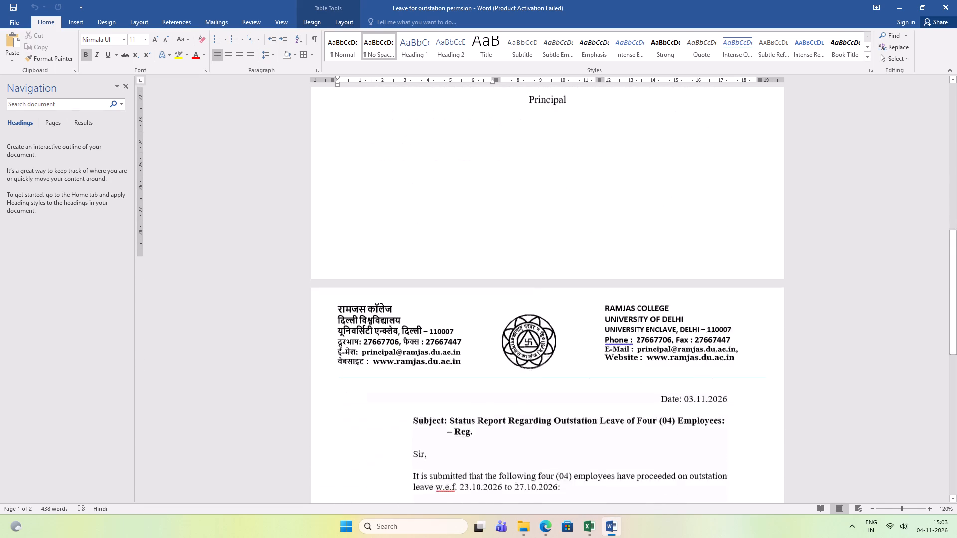
scroll(621, 347, "down", 20)
scroll(615, 338, "up", 1)
scroll(617, 337, "down", 1)
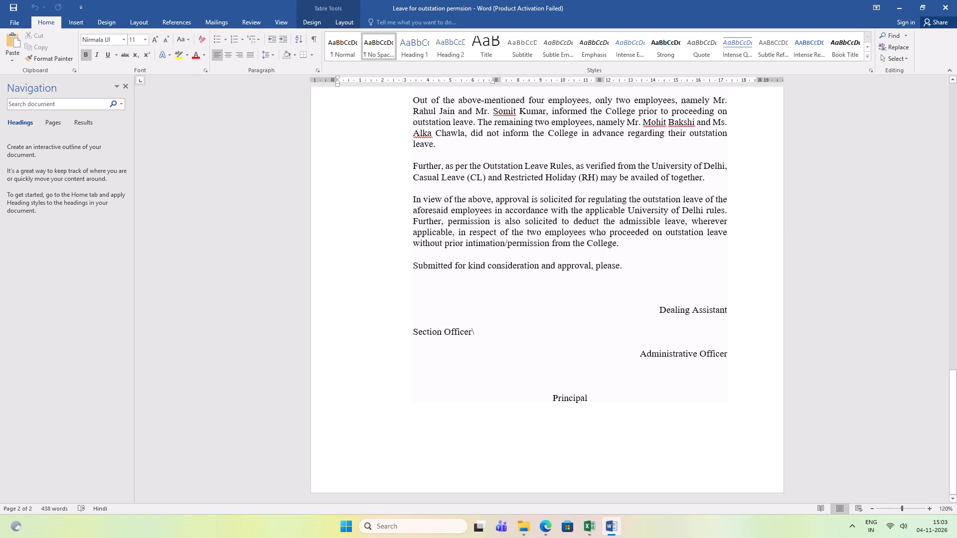
left_click(948, 6)
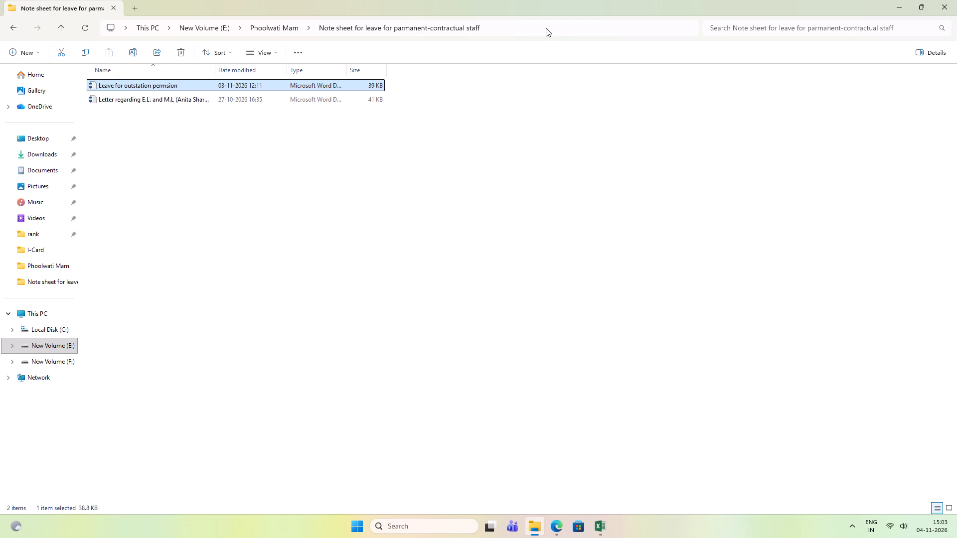
Reopen "Leave for outstation permsion" from File Explorer in Word, dismiss the activation wizard and place the cursor at the document's end.
double_click(168, 82)
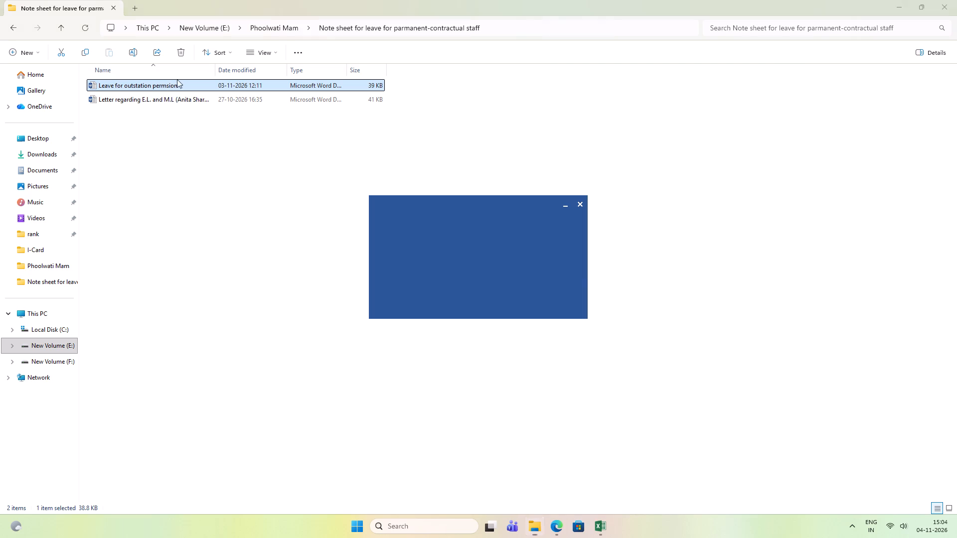
scroll(473, 340, "down", 9)
left_click(562, 320)
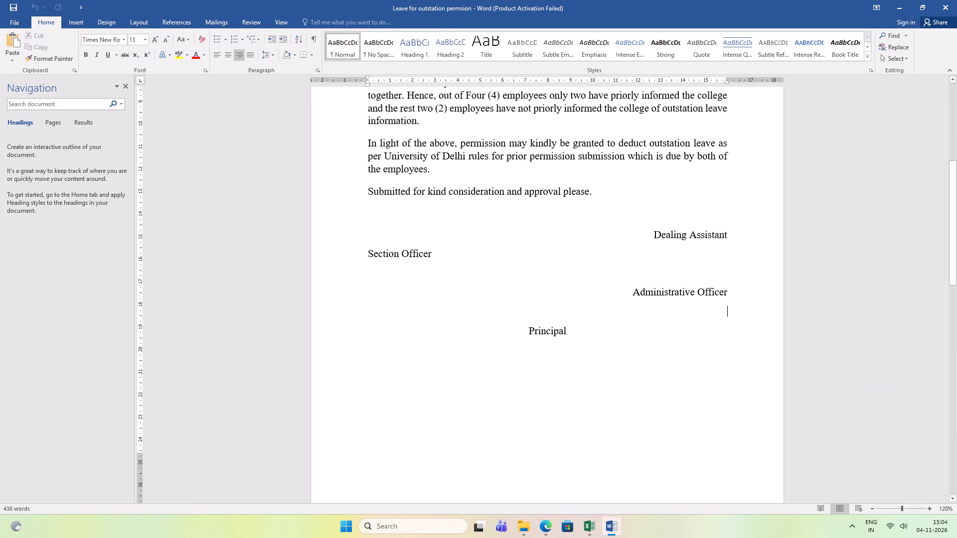
left_click(593, 359)
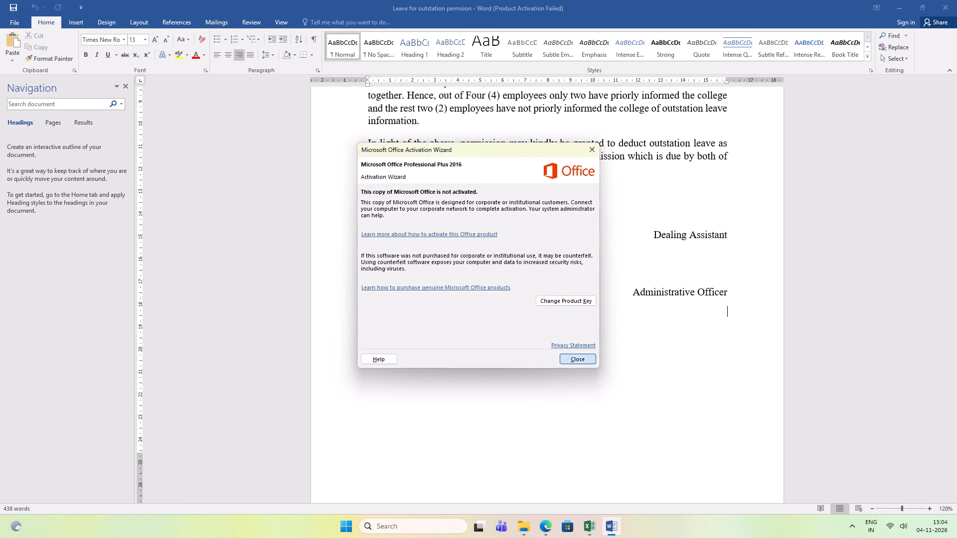
key("ctrl+End")
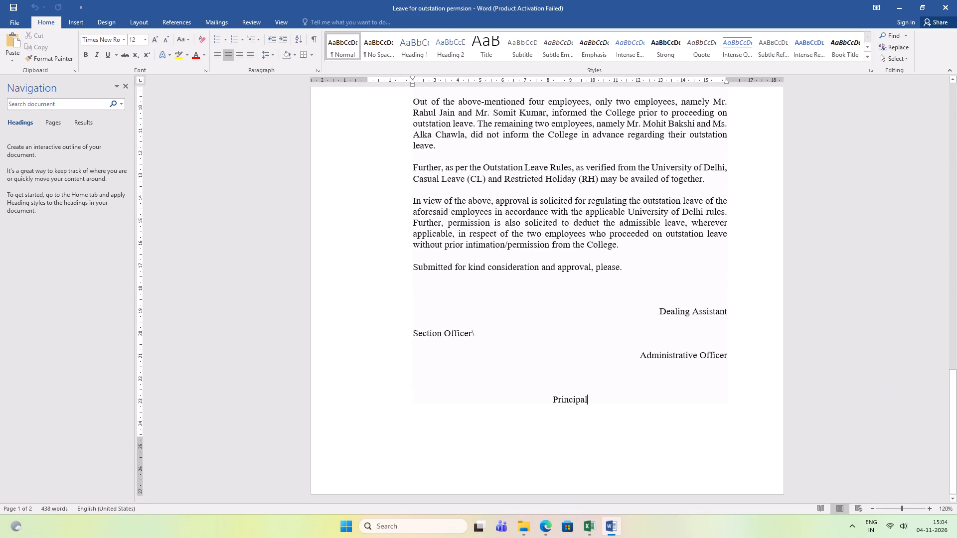
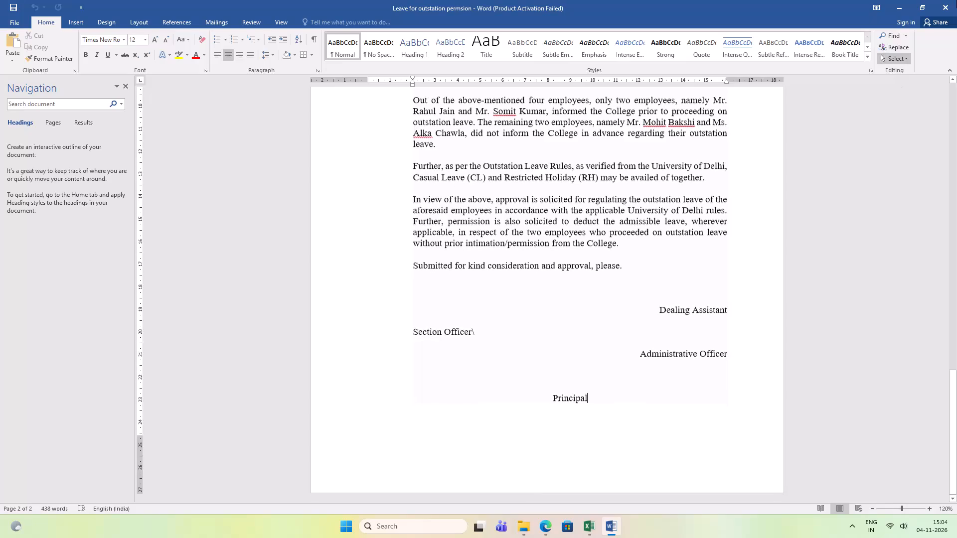
Close the outstation leave note sheet in Word and its File Explorer folder window to return to the Excel workbook.
left_click(938, 8)
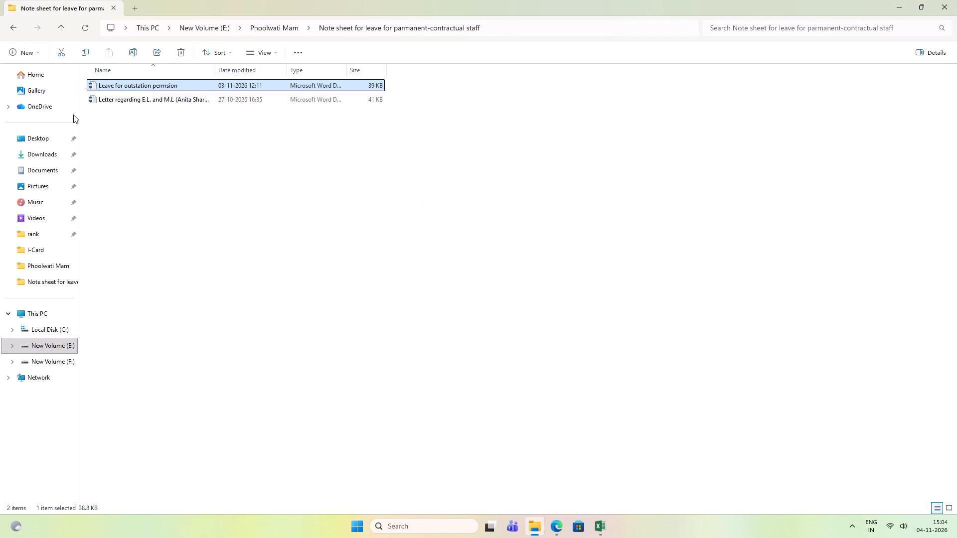
left_click(950, 6)
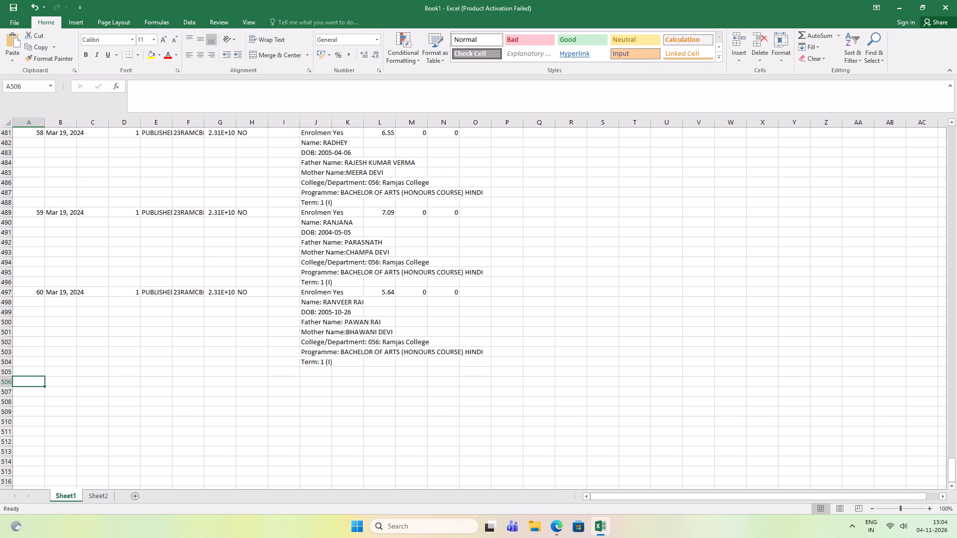
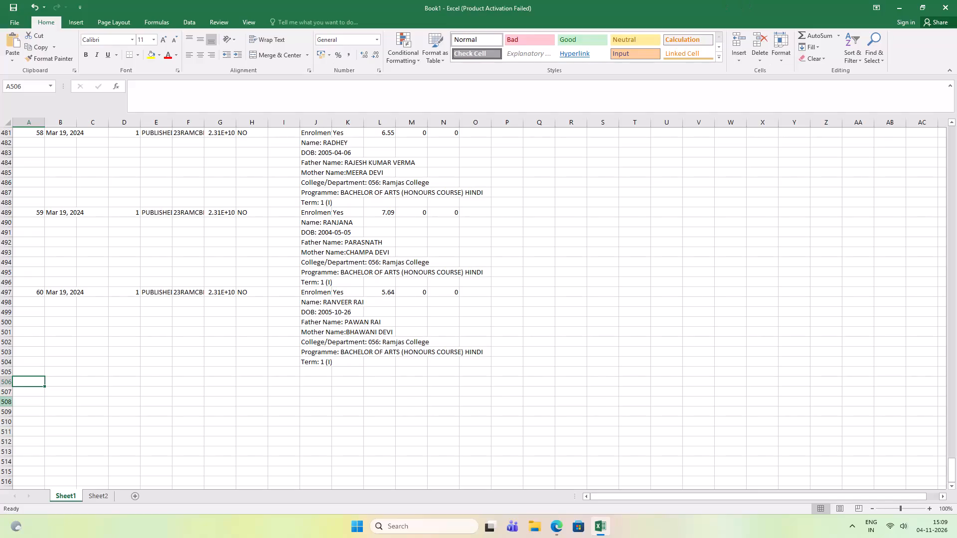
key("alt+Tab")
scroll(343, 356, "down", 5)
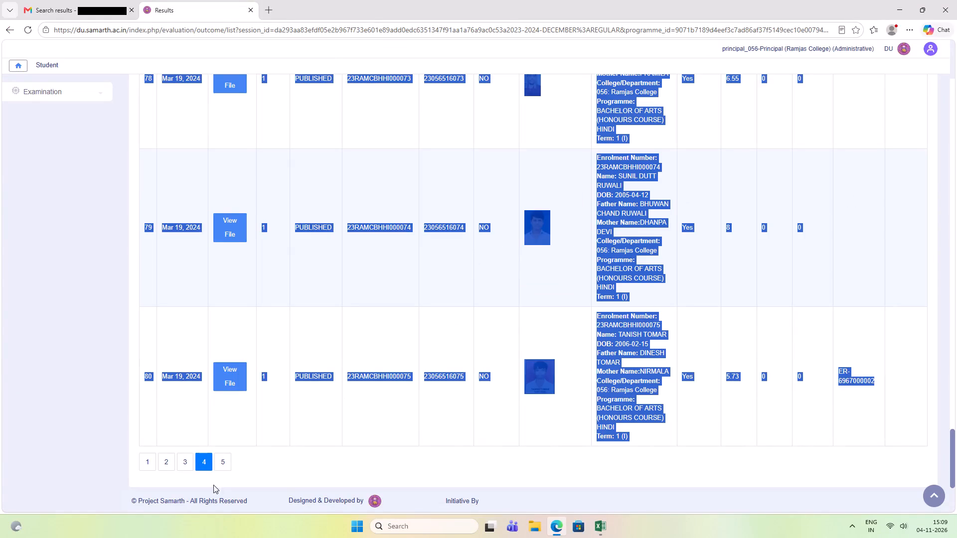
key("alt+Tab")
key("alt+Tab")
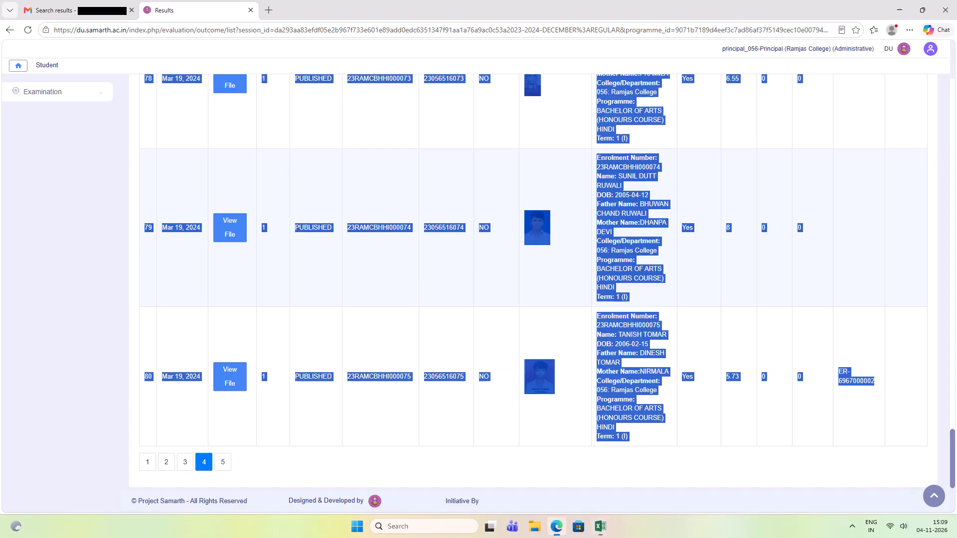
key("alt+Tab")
Switch to the Samarth results in Edge and copy the page 4 table rows for records 61 to 80.
key("alt+Tab")
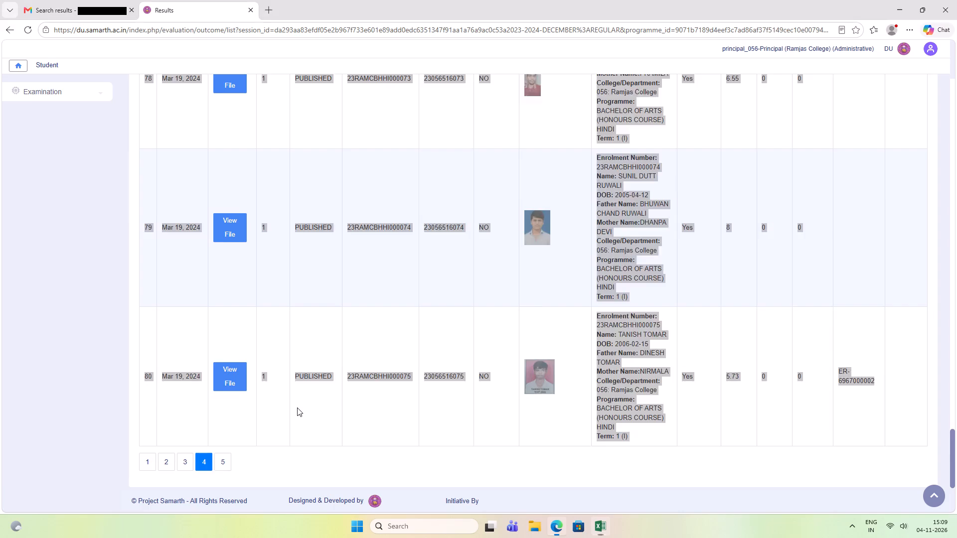
scroll(297, 407, "up", 3)
scroll(297, 406, "down", 1)
scroll(298, 406, "up", 3)
scroll(295, 395, "down", 1)
scroll(295, 395, "up", 1)
scroll(295, 395, "down", 1)
scroll(295, 395, "up", 3)
scroll(294, 389, "down", 1)
scroll(294, 388, "up", 20)
scroll(294, 388, "up", 18)
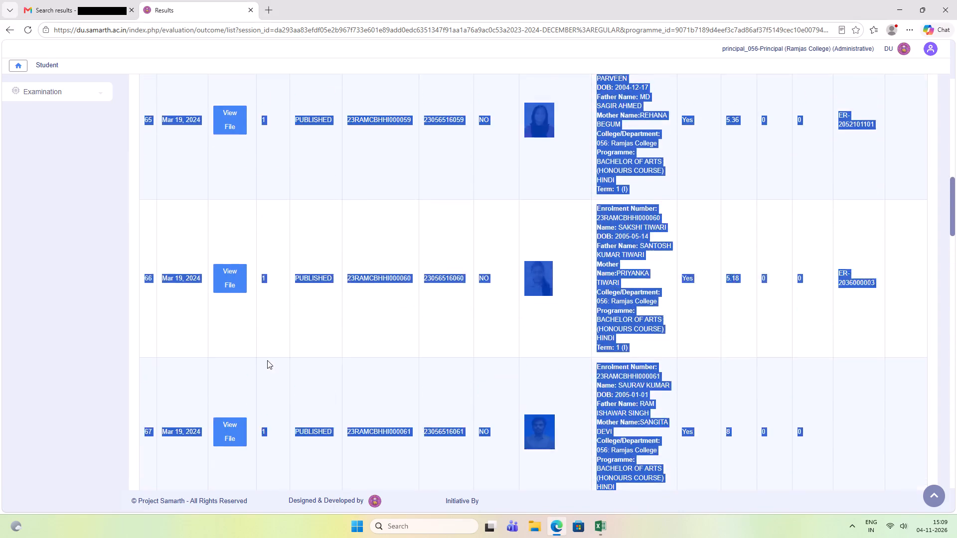
scroll(267, 360, "up", 20)
scroll(267, 360, "up", 5)
left_click(232, 268)
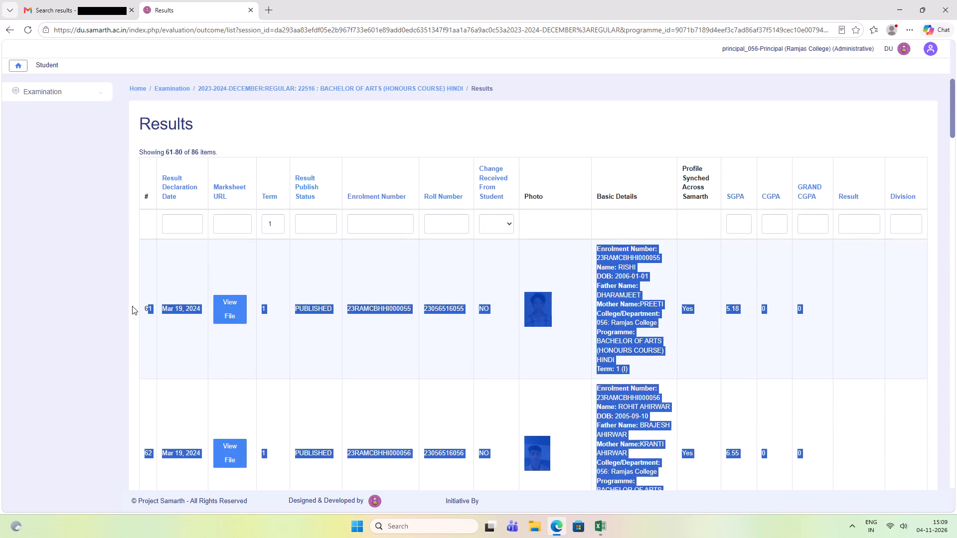
left_click(166, 279)
left_click_drag(143, 272, 397, 307)
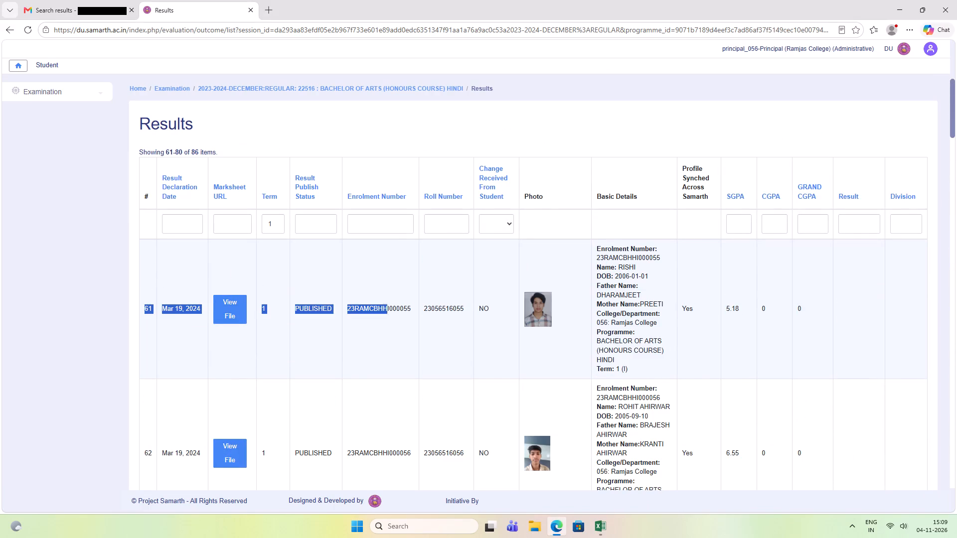
left_click_drag(397, 307, 805, 484)
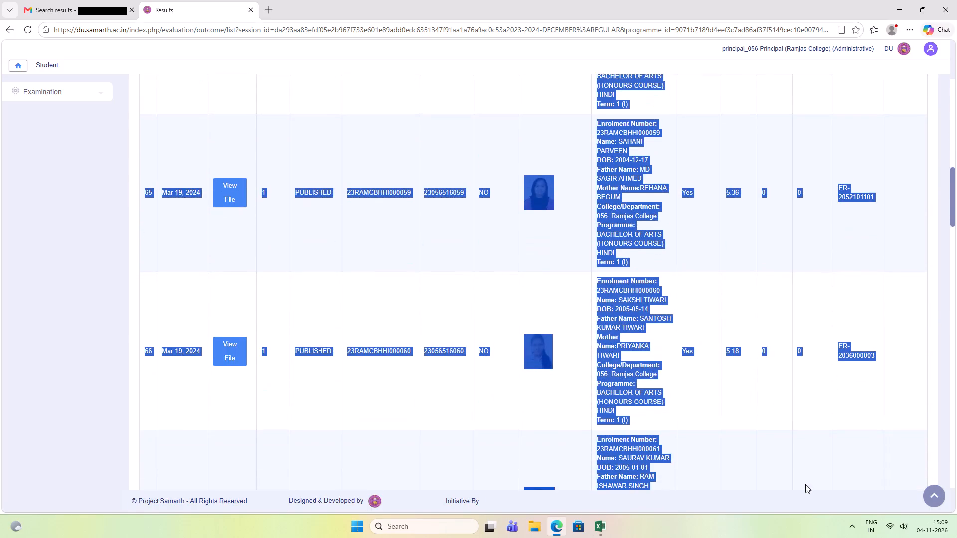
left_click_drag(805, 484, 810, 526)
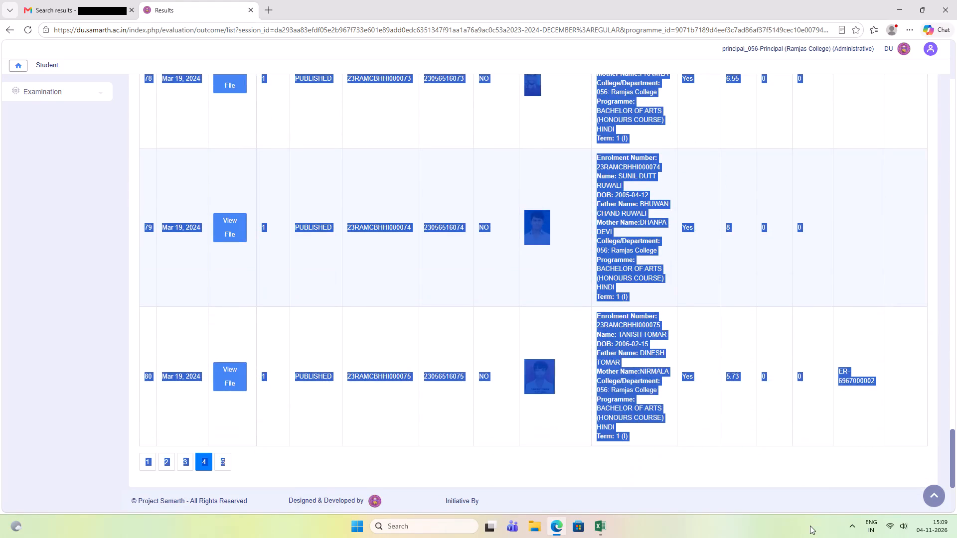
left_click_drag(810, 526, 756, 402)
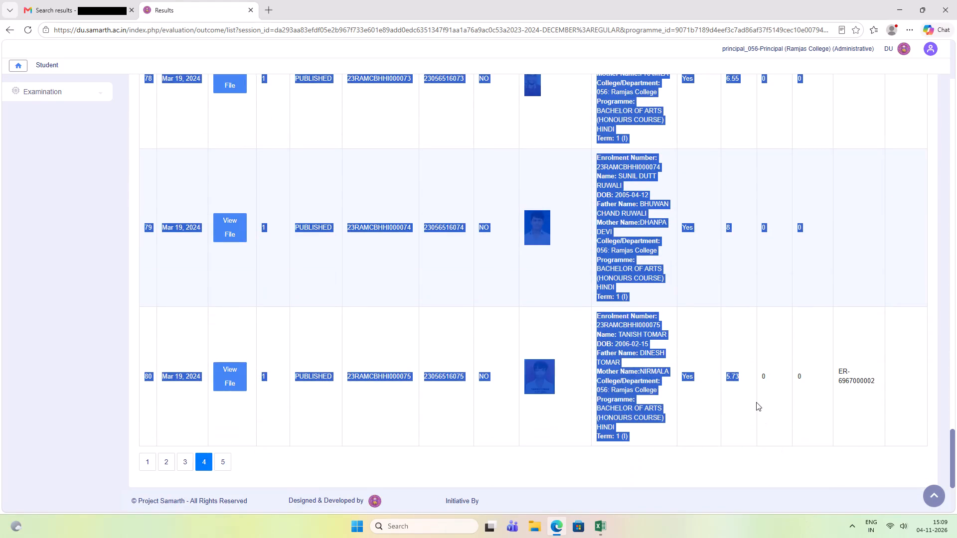
left_click_drag(756, 402, 885, 378)
key("ctrl+c")
key("ctrl+c")
key("ctrl+c")
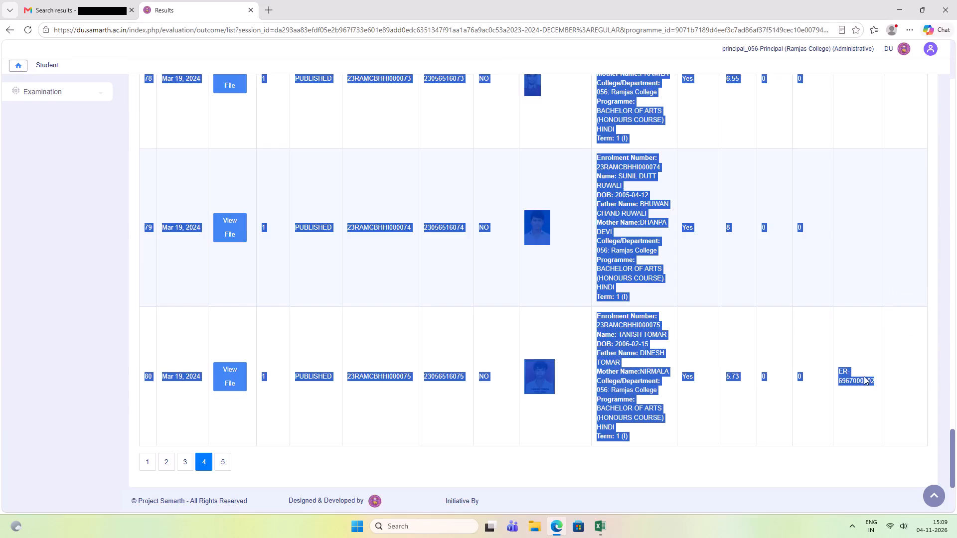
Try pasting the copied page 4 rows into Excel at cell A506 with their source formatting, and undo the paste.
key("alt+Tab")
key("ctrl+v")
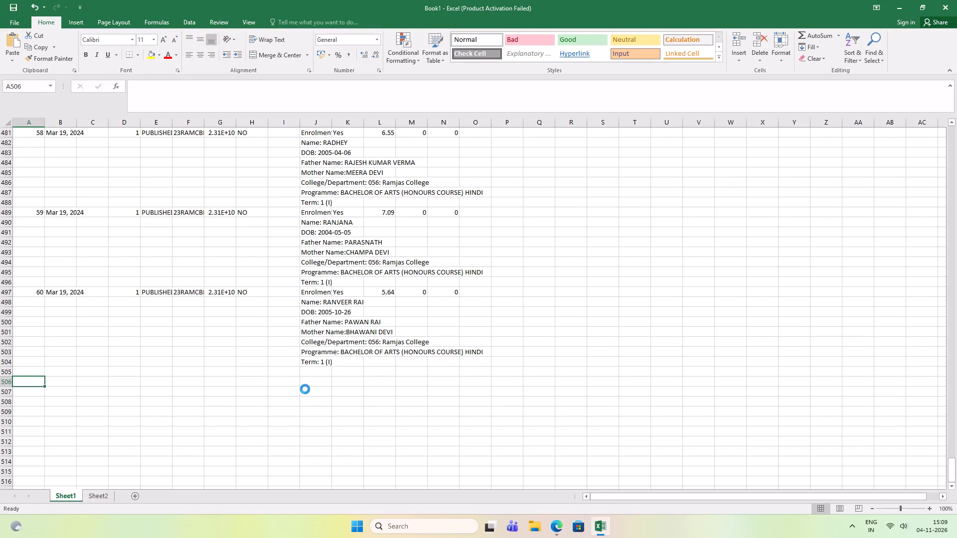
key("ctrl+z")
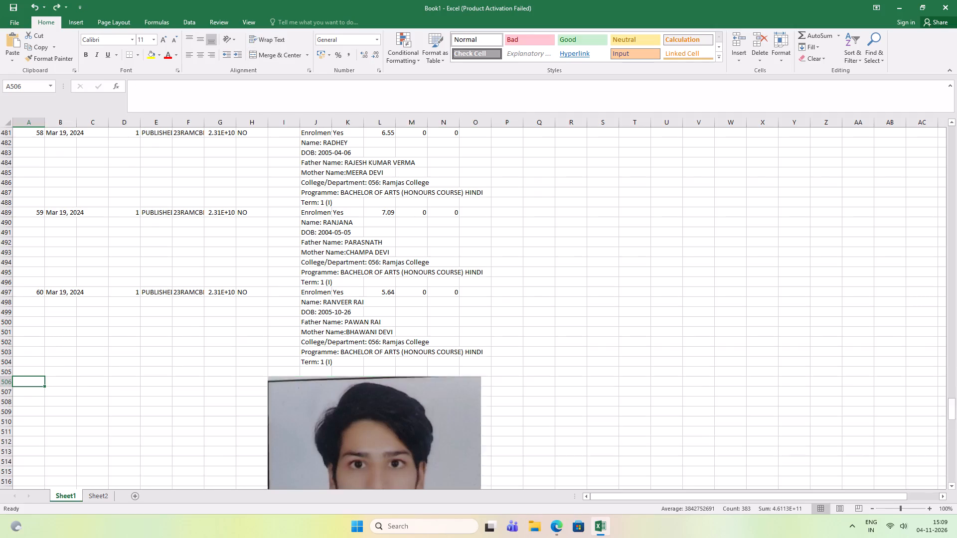
Copy the selected page 4 rows from Edge again and paste them at A506 in Excel matching the destination formatting.
key("alt+Tab")
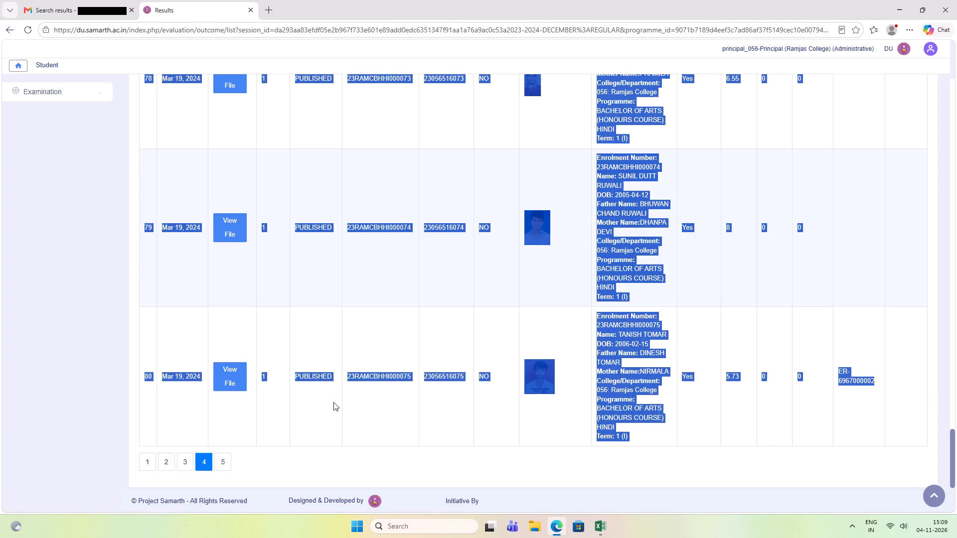
key("ctrl+c")
key("ctrl+c")
key("alt+Tab")
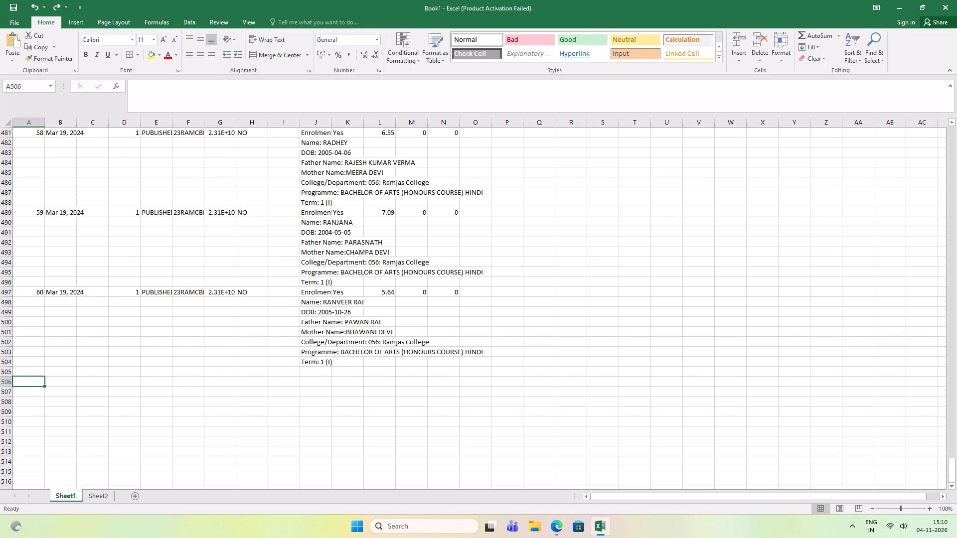
right_click(34, 382)
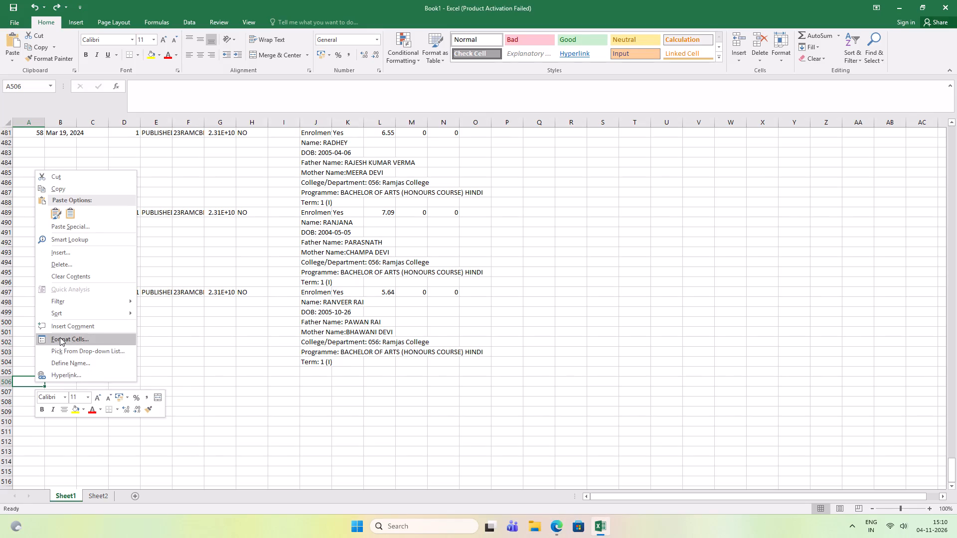
left_click(72, 218)
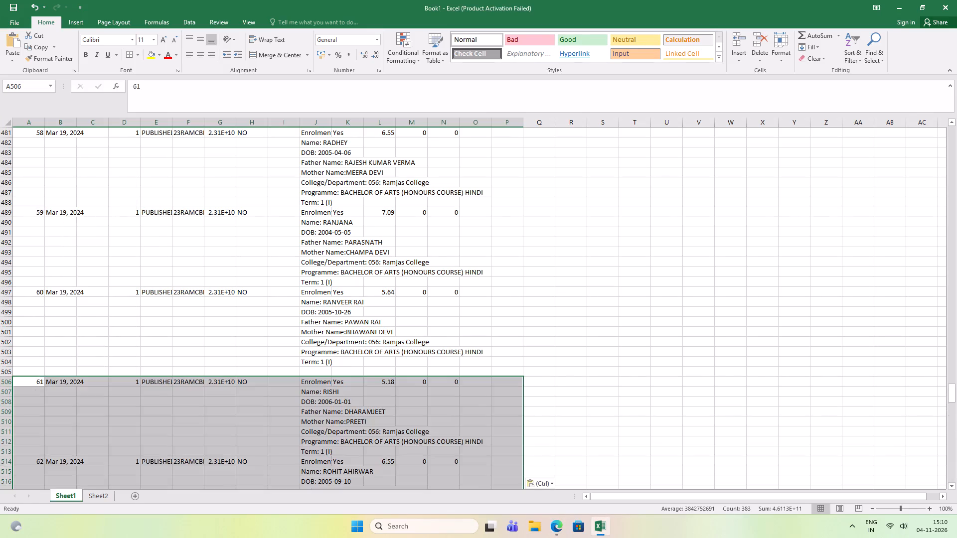
Return to Edge, open page 5 of the Samarth results and copy the table rows for records 81 to 86.
key("alt+Tab")
scroll(380, 415, "down", 3)
left_click(218, 461)
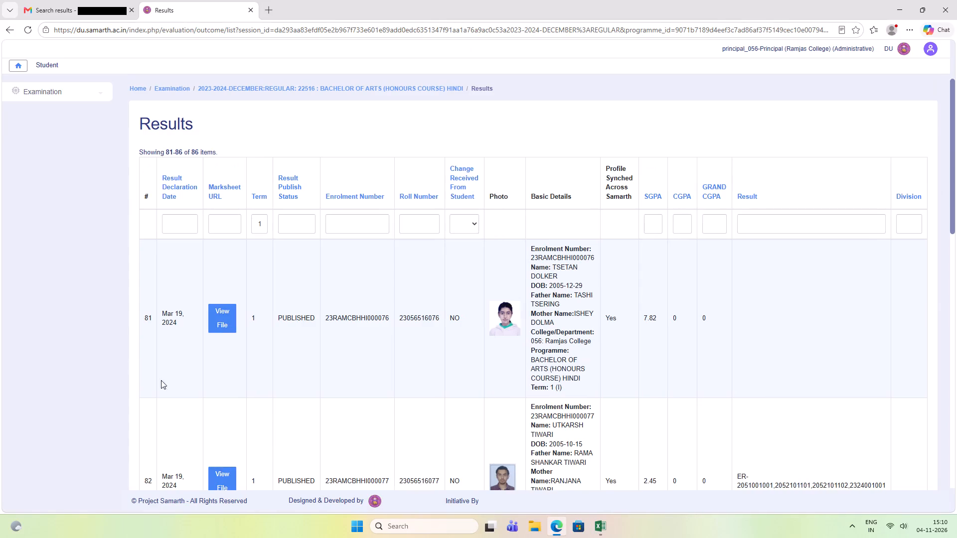
left_click_drag(142, 243, 823, 536)
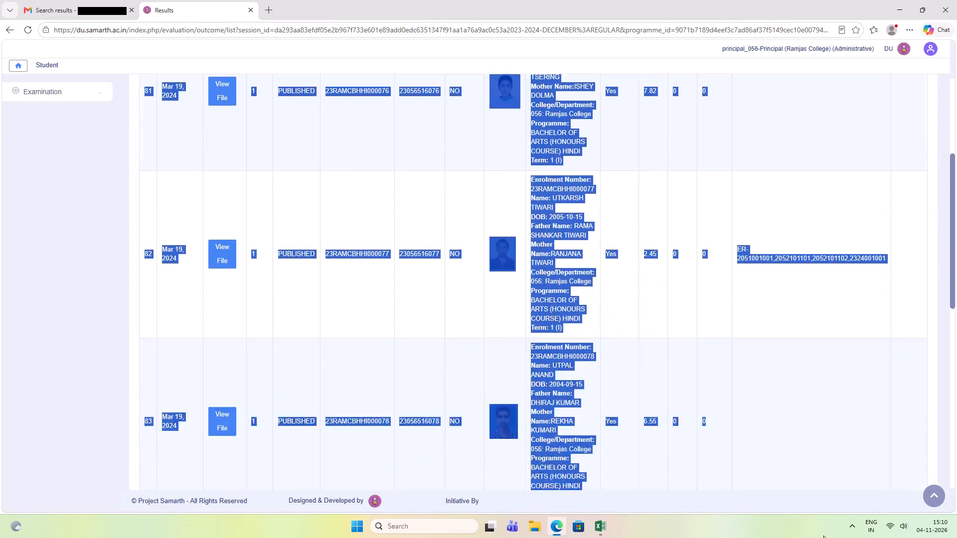
left_click_drag(823, 536, 788, 371)
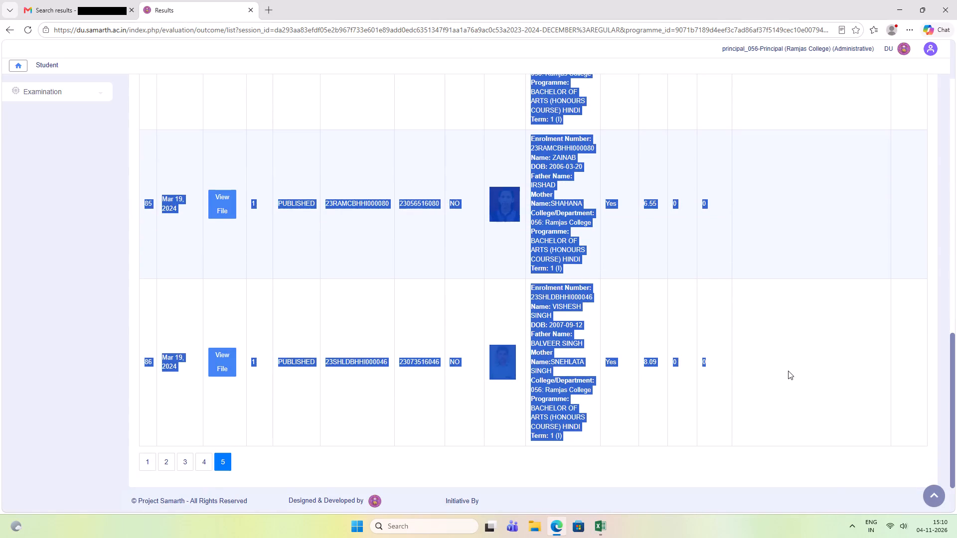
left_click_drag(788, 371, 797, 379)
key("ctrl+c")
key("ctrl+c")
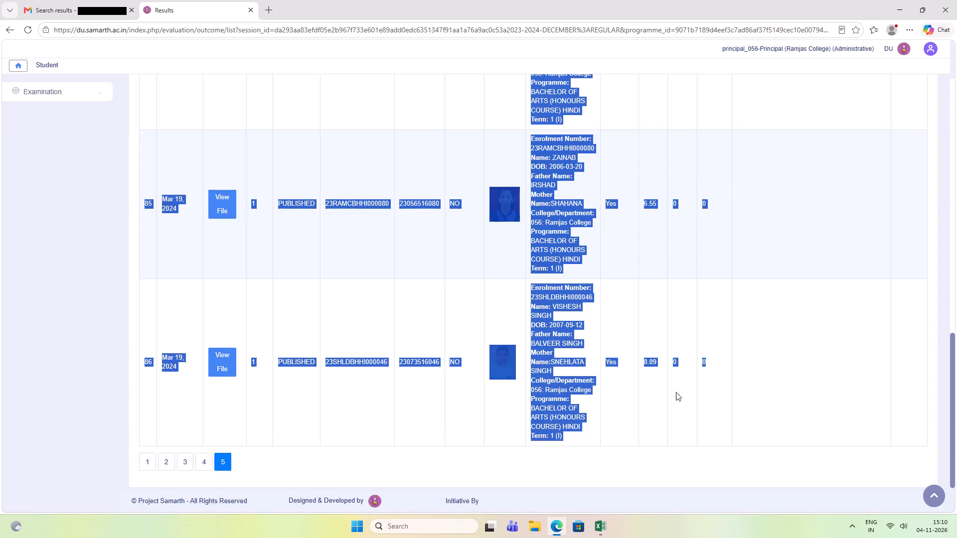
Paste the copied page 5 rows into Sheet1 of the Excel workbook at cell A667, matching the destination formatting.
key("alt+Tab")
scroll(235, 461, "down", 16)
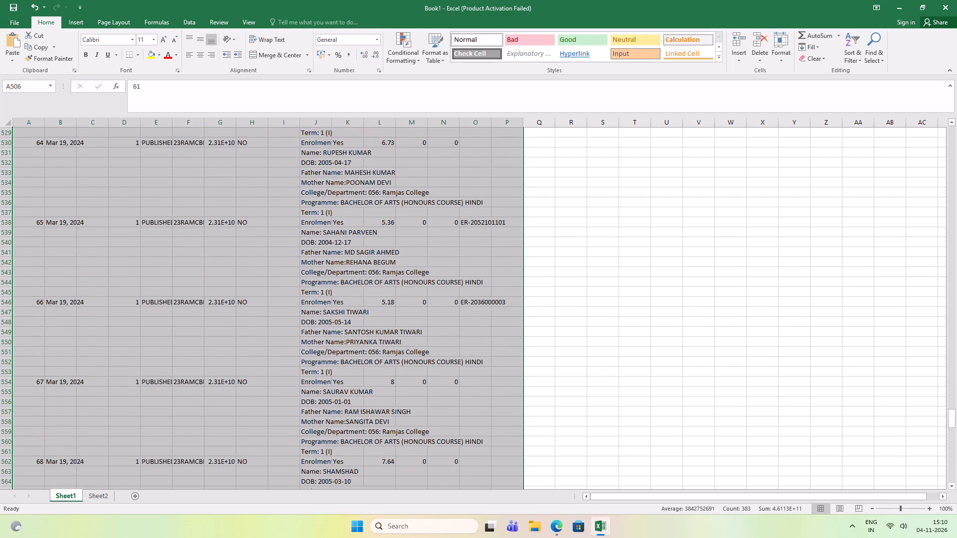
scroll(290, 445, "down", 3)
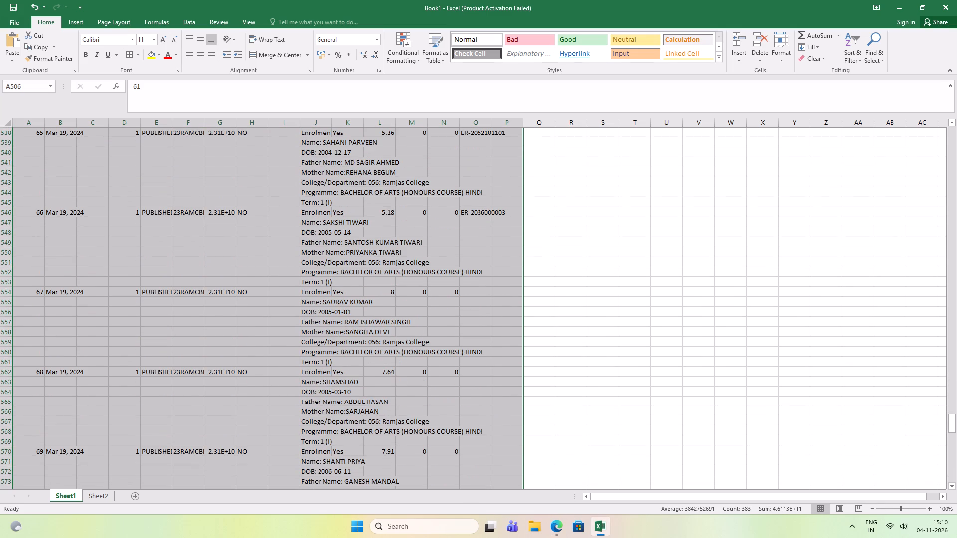
scroll(275, 445, "down", 2)
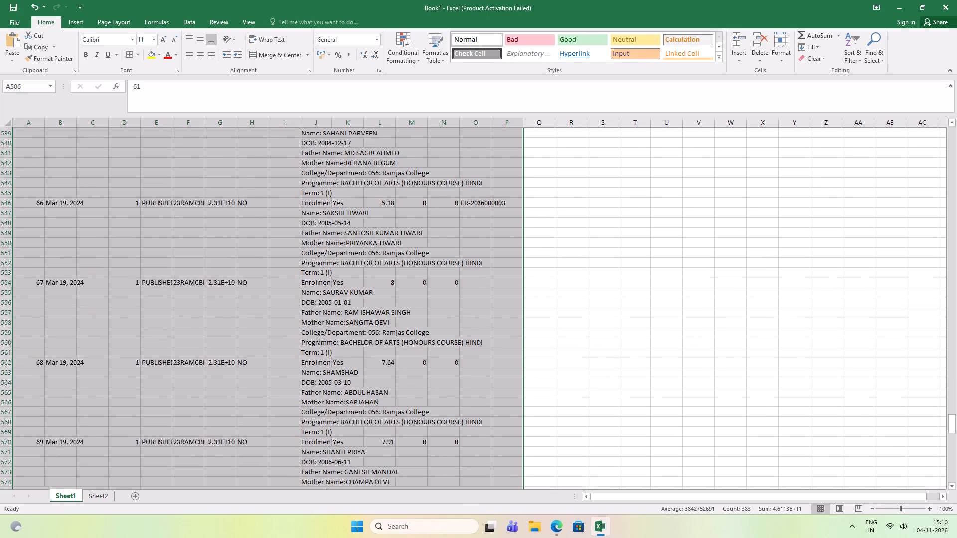
scroll(275, 445, "down", 20)
scroll(275, 445, "down", 10)
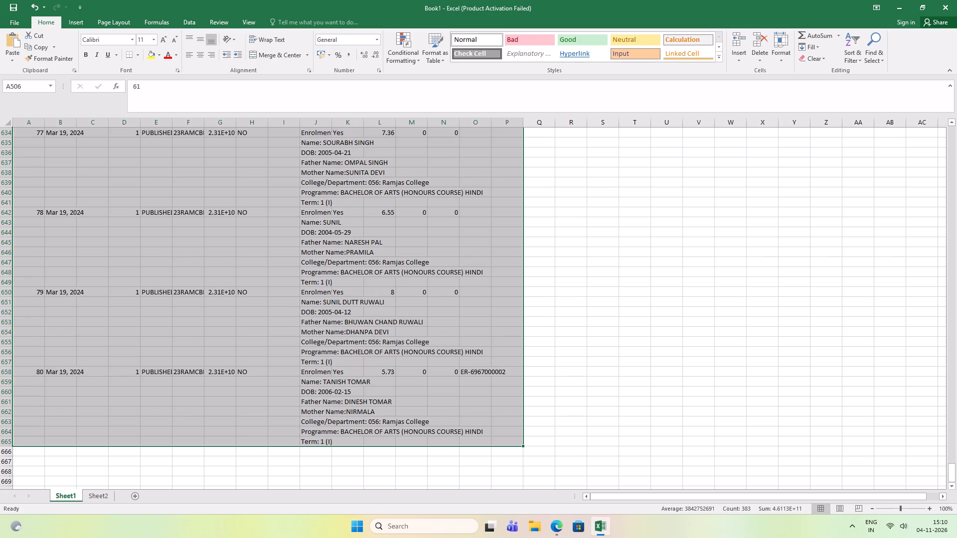
left_click(37, 461)
right_click(37, 461)
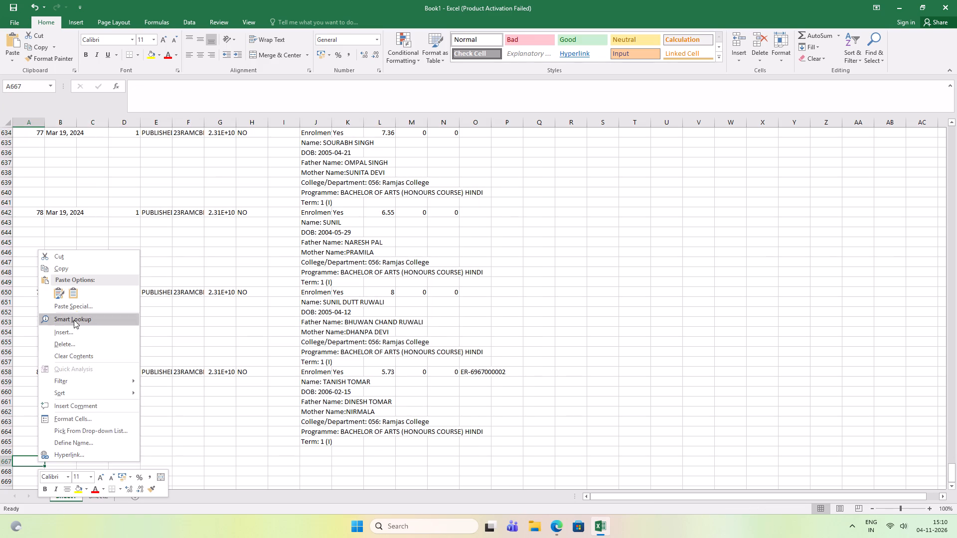
left_click(75, 295)
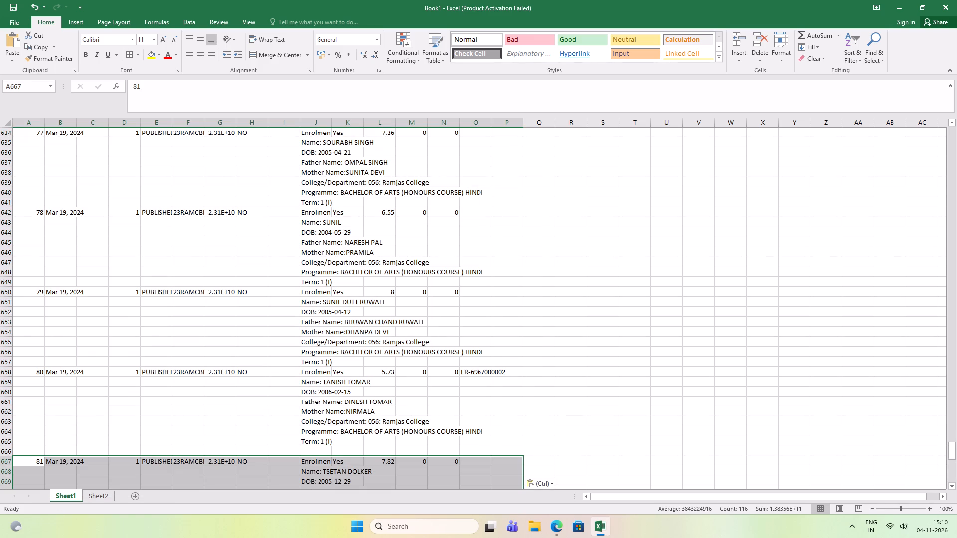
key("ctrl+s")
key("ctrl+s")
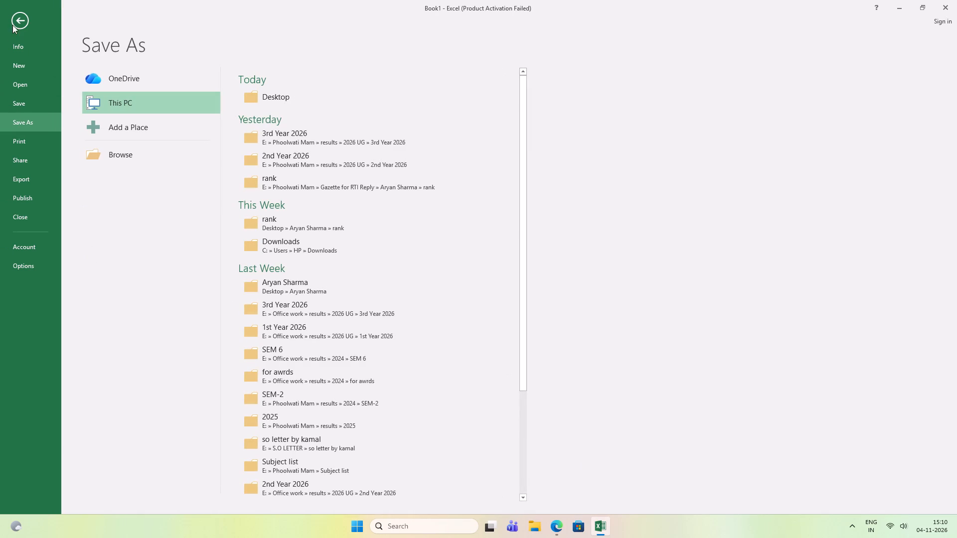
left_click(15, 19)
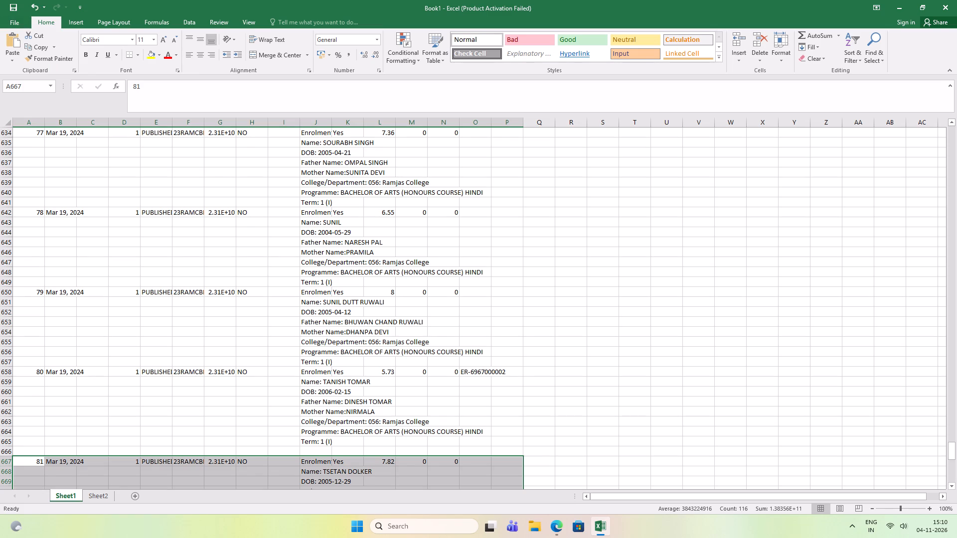
Examine the pasted page 5 records in Sheet1 from row 667 downward.
scroll(33, 124, "down", 11)
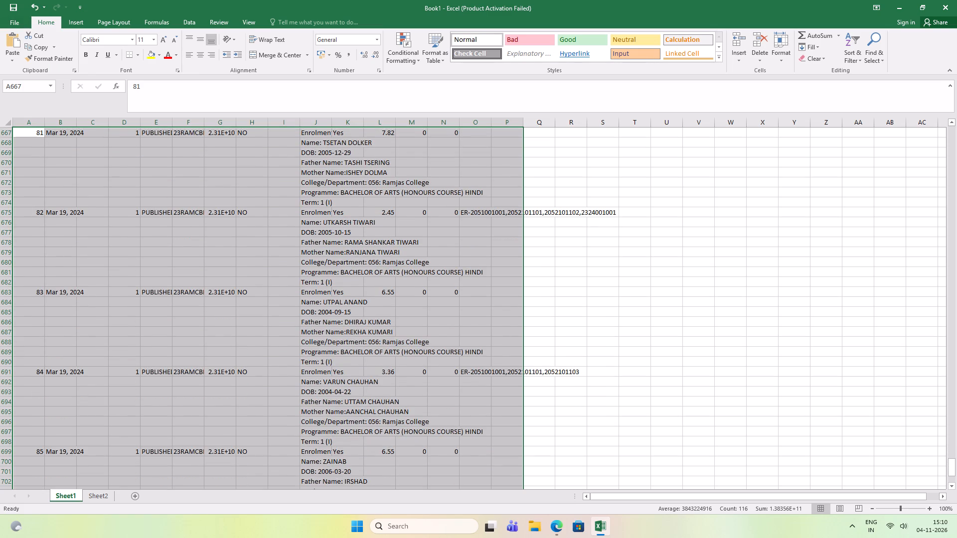
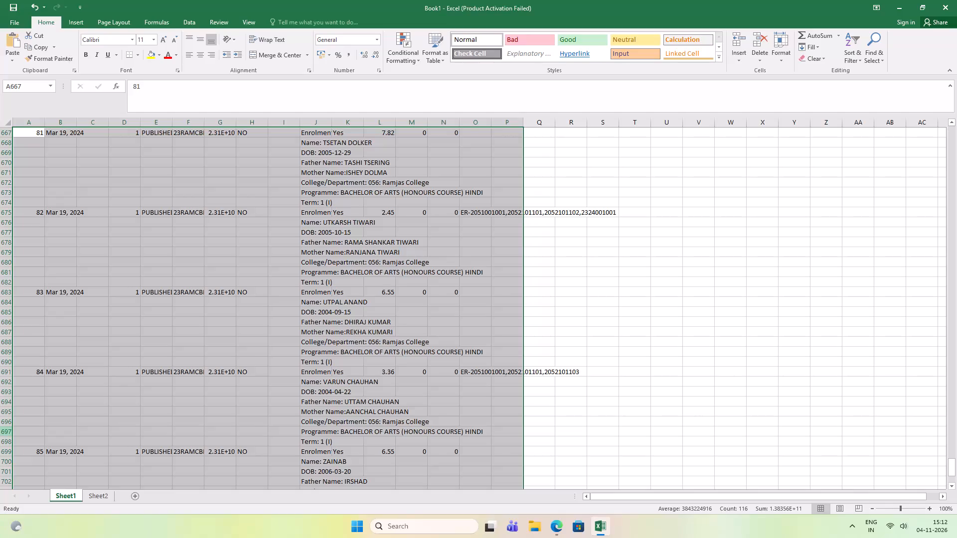
Compare the final page 5 records on the Samarth results page in Edge with the pasted rows in Excel Sheet1.
scroll(303, 414, "down", 11)
key("alt+Tab")
scroll(361, 127, "down", 4)
scroll(378, 147, "up", 1)
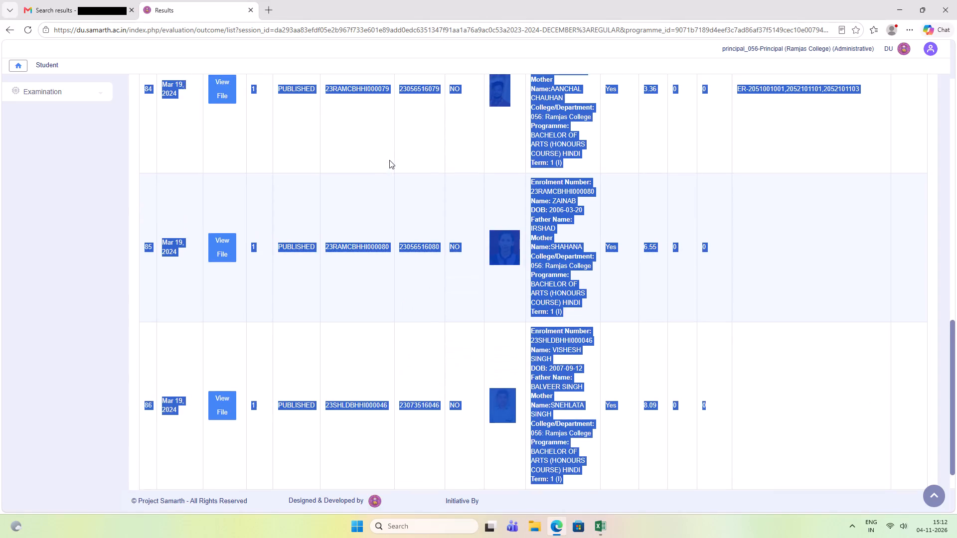
key("alt+Tab")
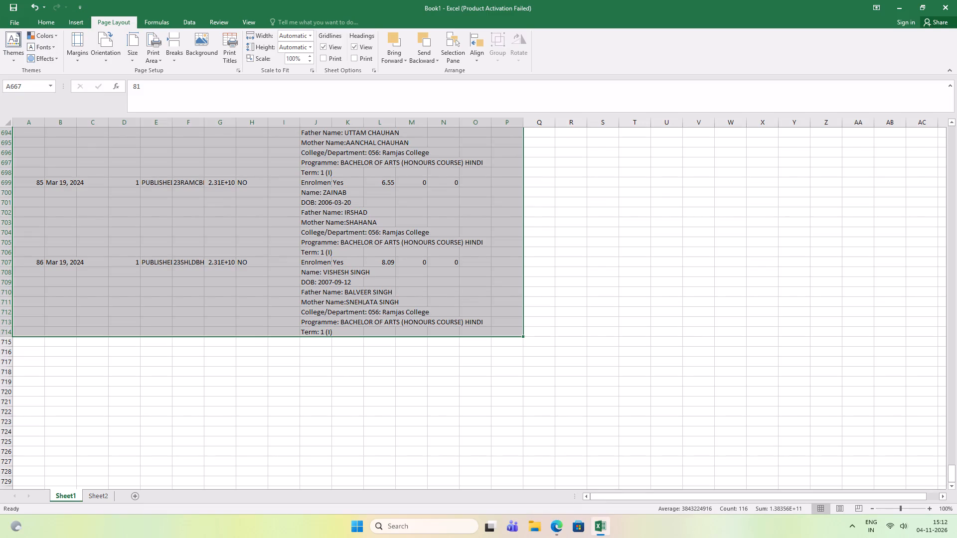
key("alt+Tab")
scroll(443, 320, "down", 13)
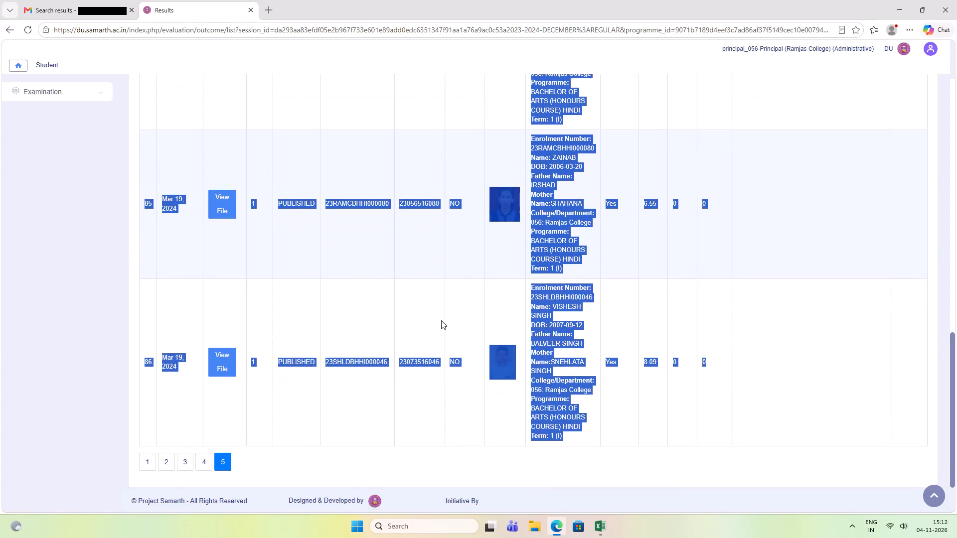
left_click(392, 263)
scroll(389, 255, "up", 4)
key("alt+Tab")
scroll(367, 214, "up", 8)
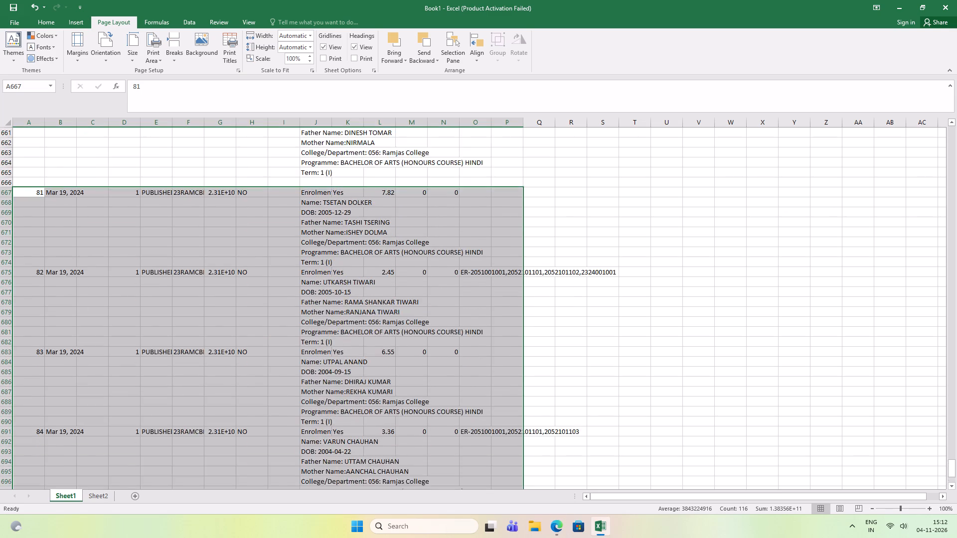
scroll(359, 203, "up", 6)
scroll(358, 202, "down", 1)
scroll(358, 202, "up", 12)
Autofit the widths of columns A through G in Sheet1 to their contents.
key("ctrl+Home")
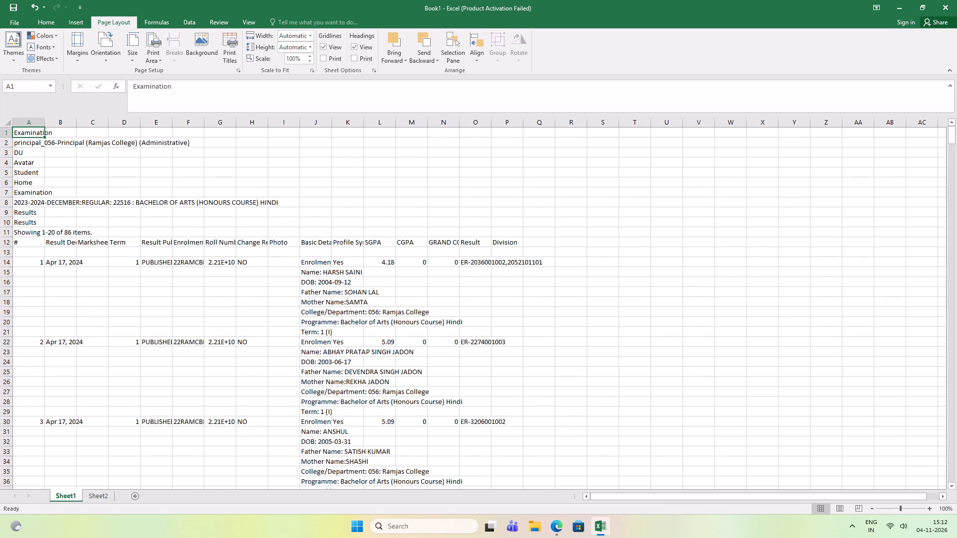
scroll(358, 202, "up", 1)
scroll(247, 91, "up", 8)
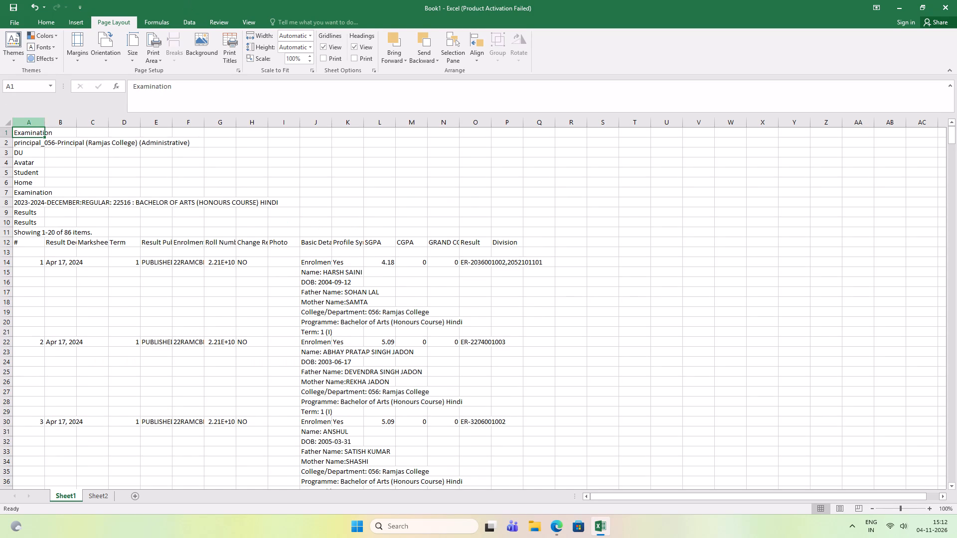
double_click(42, 121)
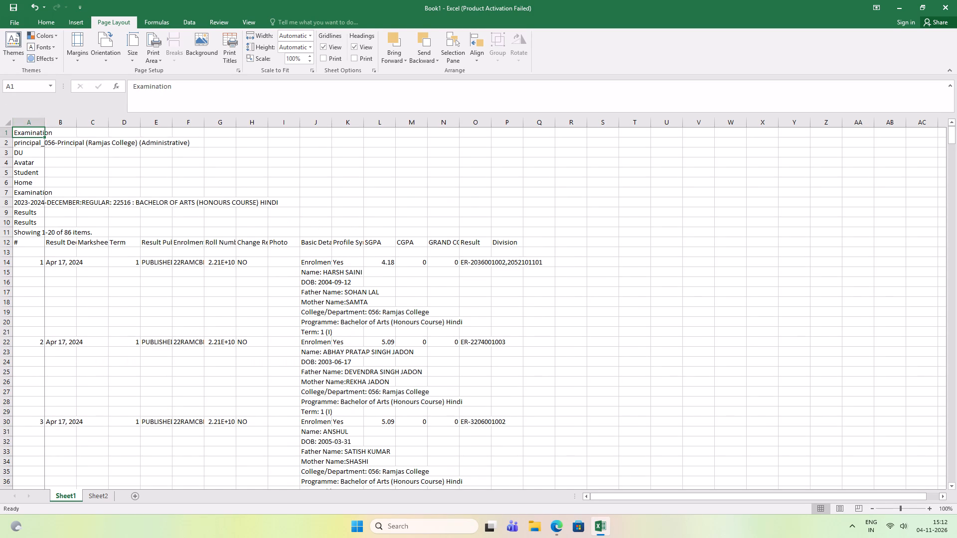
double_click(320, 123)
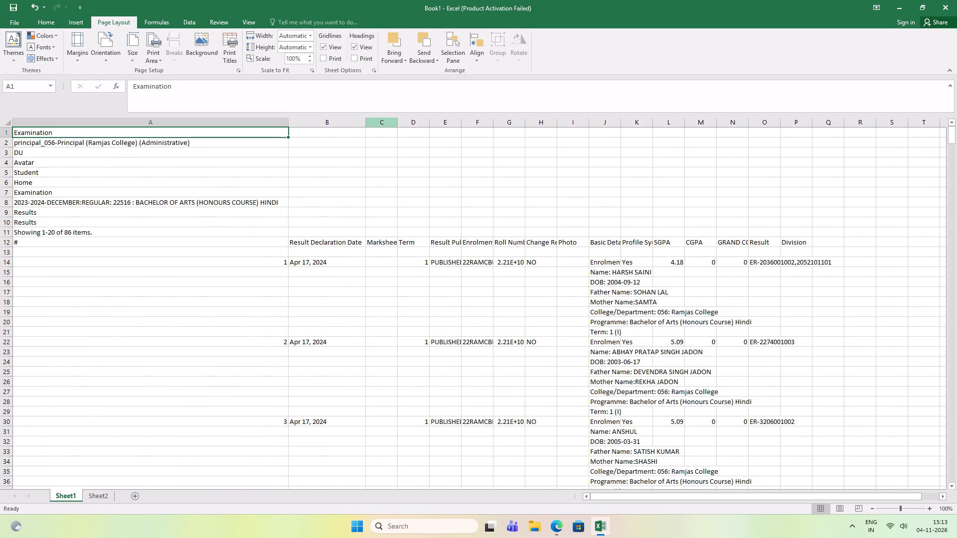
double_click(396, 123)
left_click(447, 124)
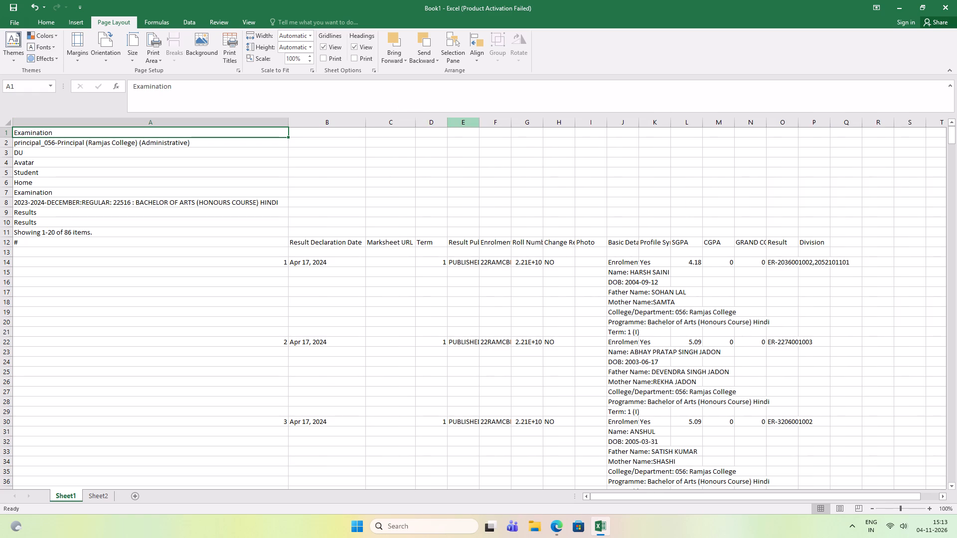
double_click(445, 126)
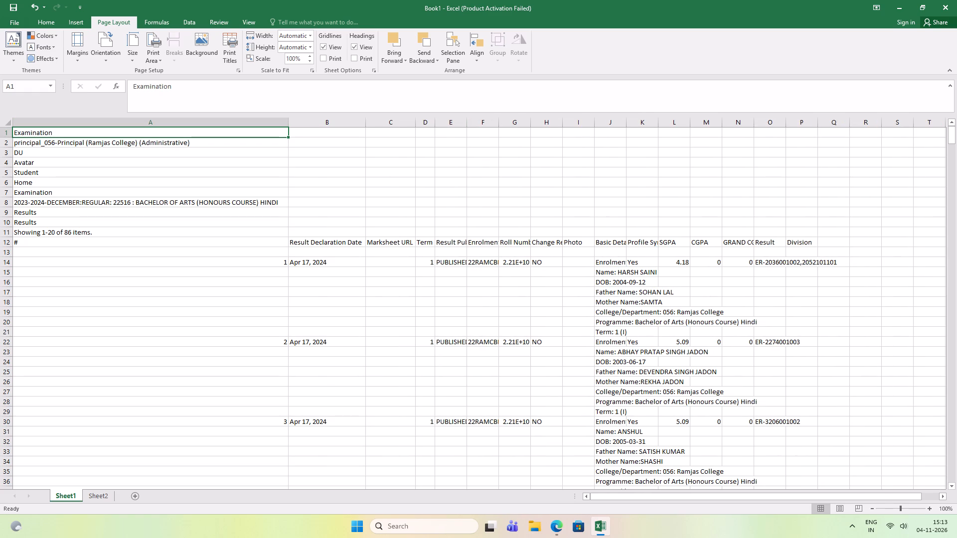
double_click(464, 126)
double_click(534, 126)
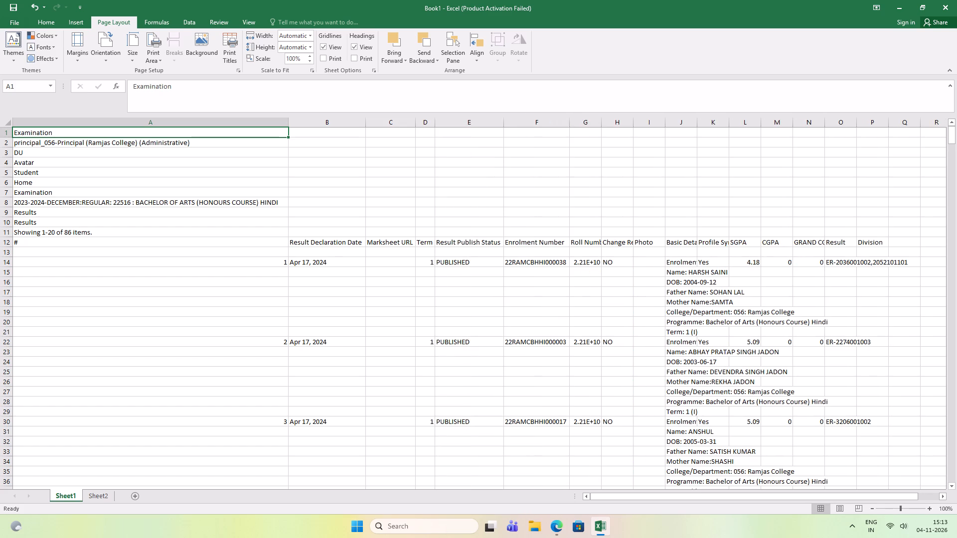
double_click(599, 125)
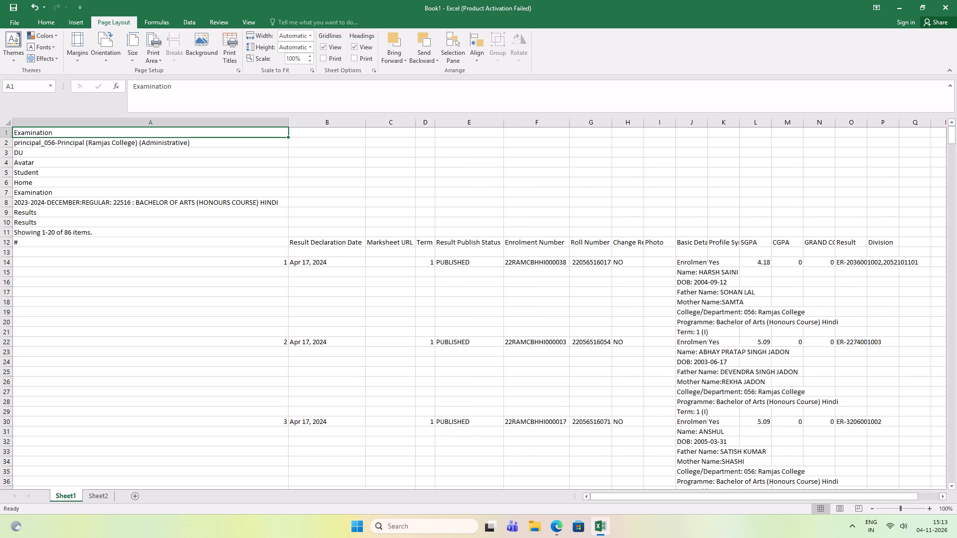
Clear the leftover web page header text in A1:A11 and the # heading in A12.
scroll(146, 244, "down", 4)
scroll(147, 243, "up", 8)
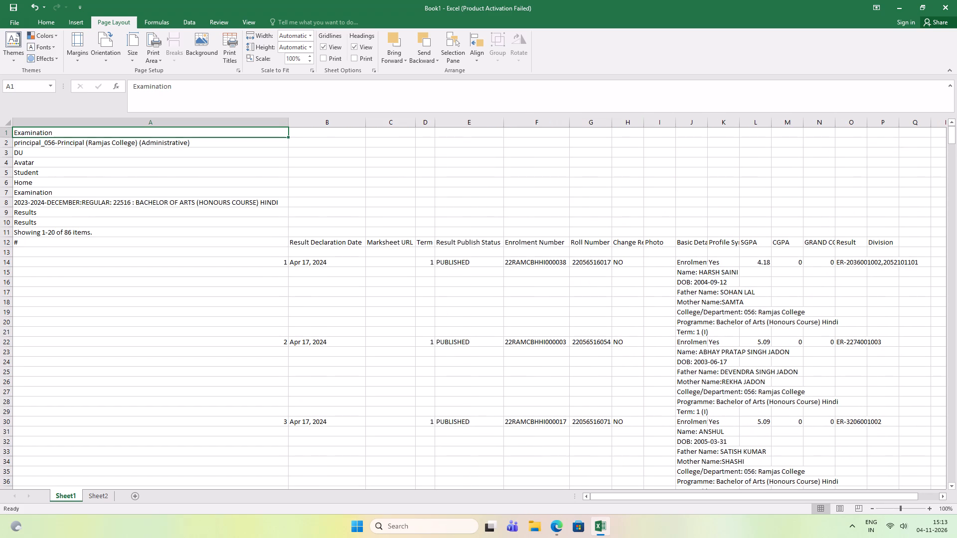
left_click_drag(60, 133, 102, 230)
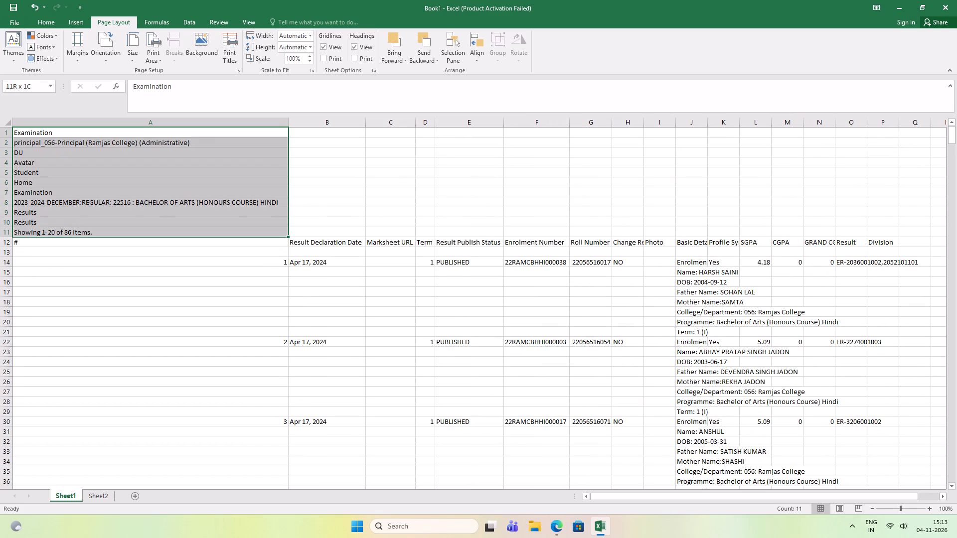
left_click_drag(102, 230, 102, 229)
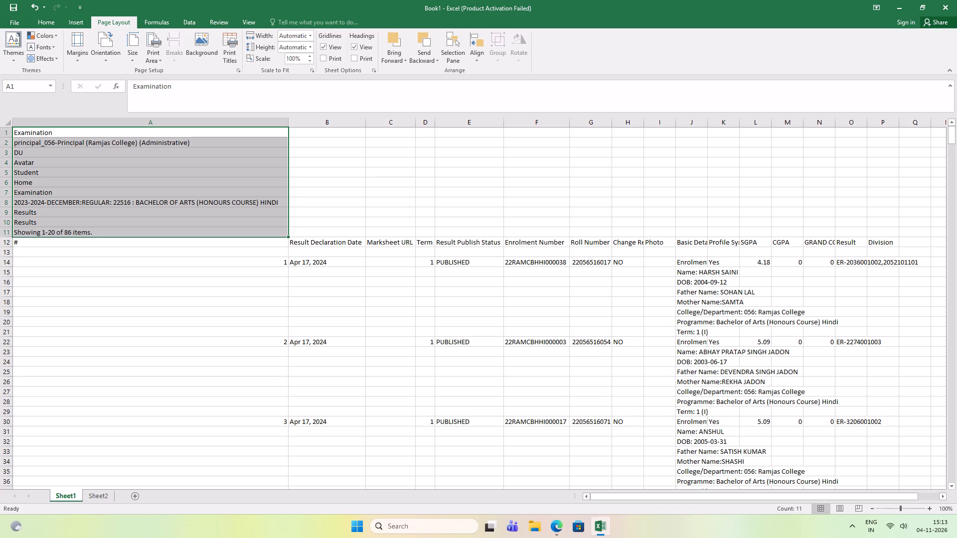
key("Delete")
left_click(106, 239)
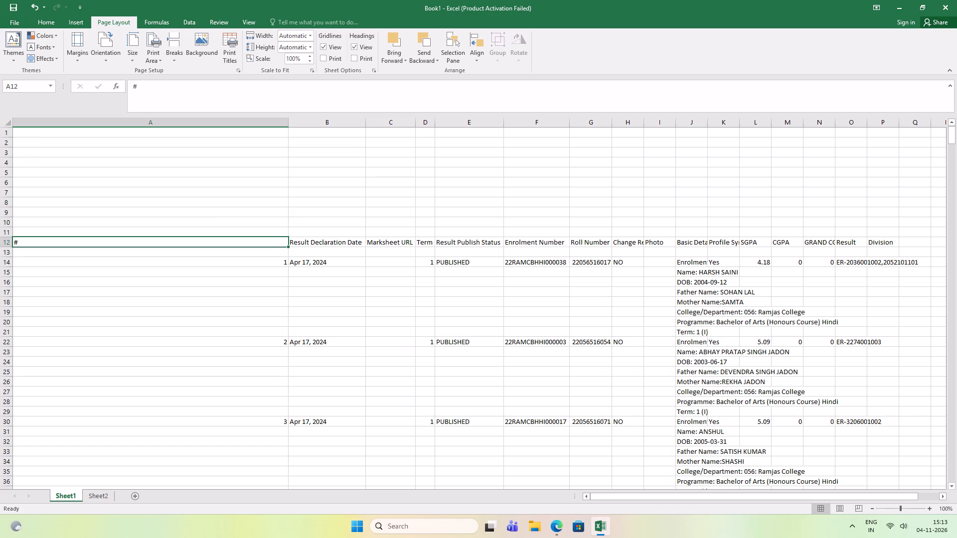
key("Delete")
Autofit column A again to its remaining contents.
double_click(290, 120)
Clear the leftover page numbers in A174:A178 and the site footer text in A180:A182, below record 20.
scroll(136, 124, "up", 3)
scroll(133, 121, "down", 3)
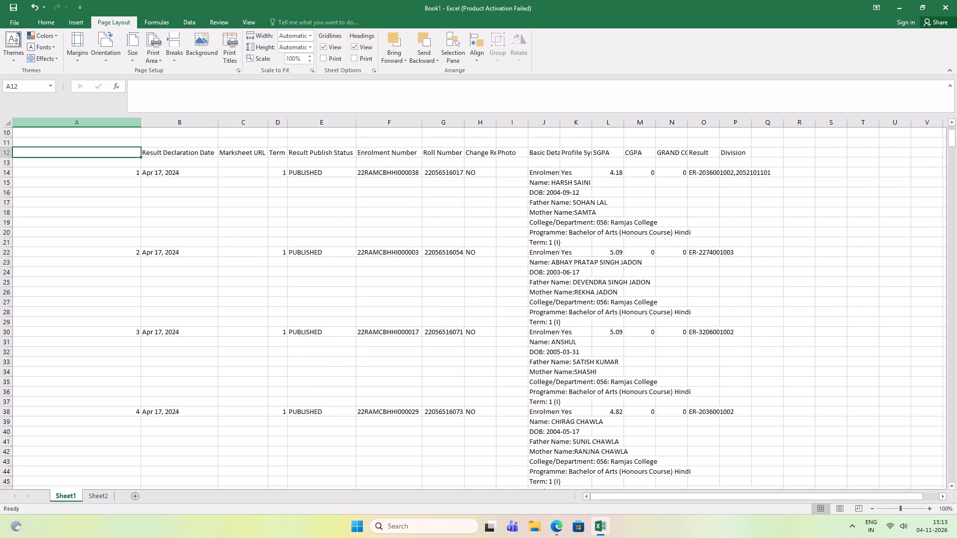
scroll(137, 123, "down", 20)
scroll(137, 123, "down", 14)
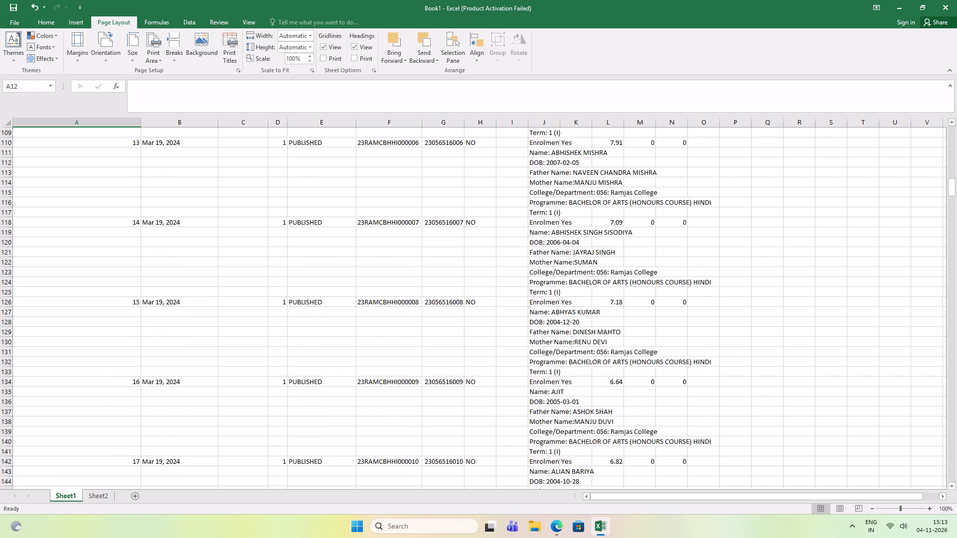
scroll(206, 198, "down", 14)
scroll(196, 300, "down", 1)
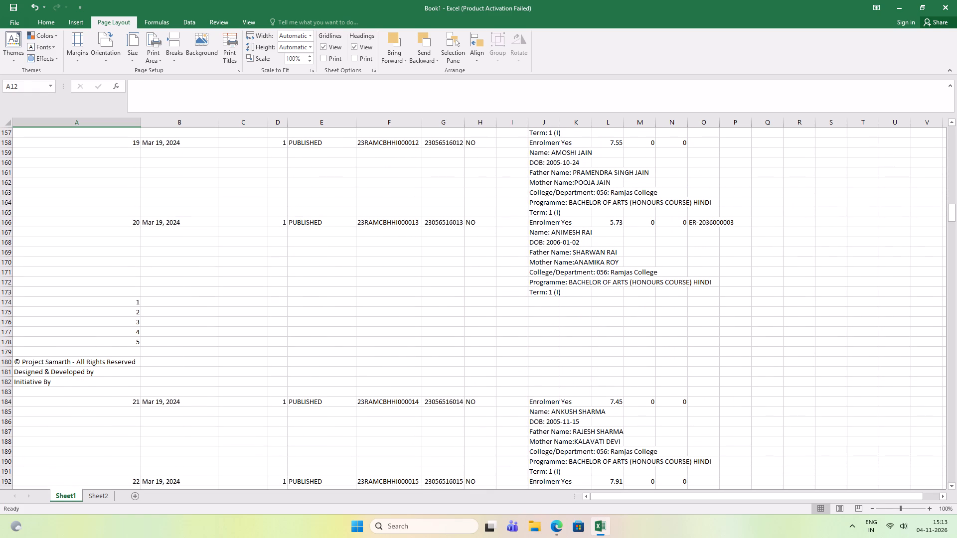
left_click_drag(105, 301, 112, 336)
key("Delete")
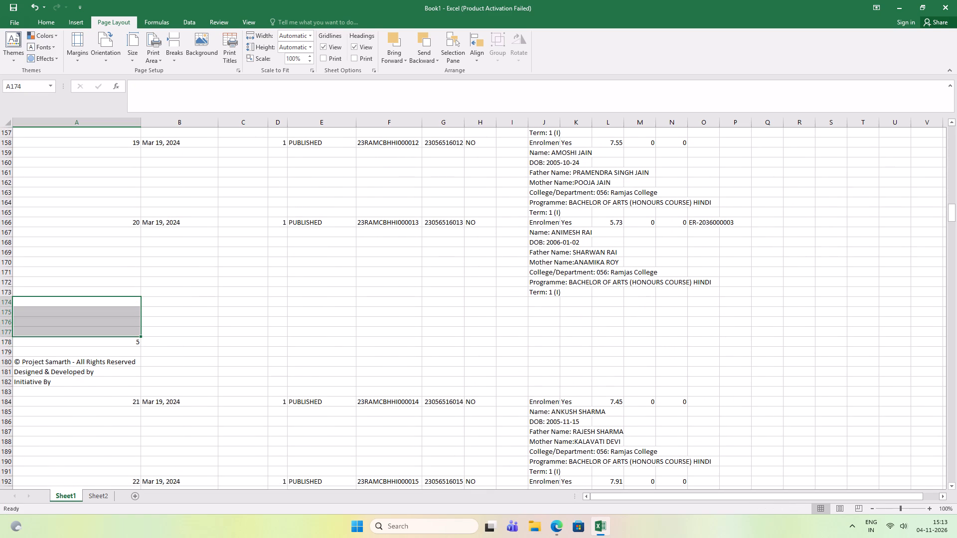
left_click(197, 315)
left_click(128, 343)
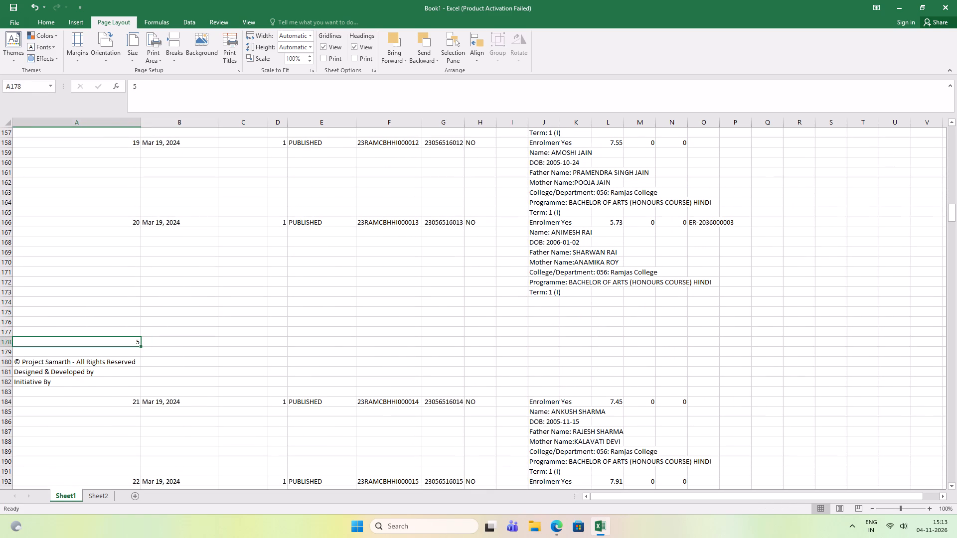
key("Delete")
left_click_drag(45, 359, 51, 393)
key("Delete")
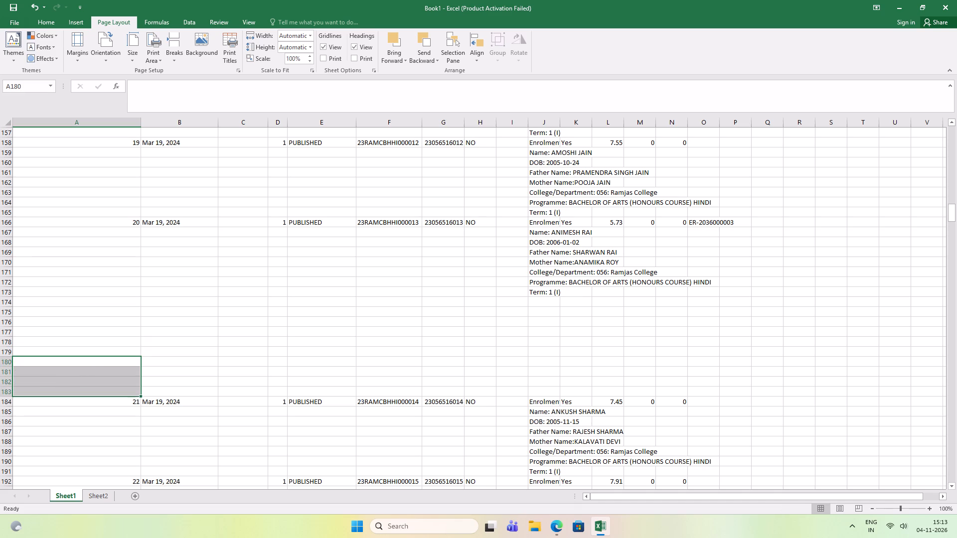
Delete the surplus blank rows 175 to 182 and then row 174, leaving one blank row between records 20 and 21.
left_click_drag(8, 312, 6, 385)
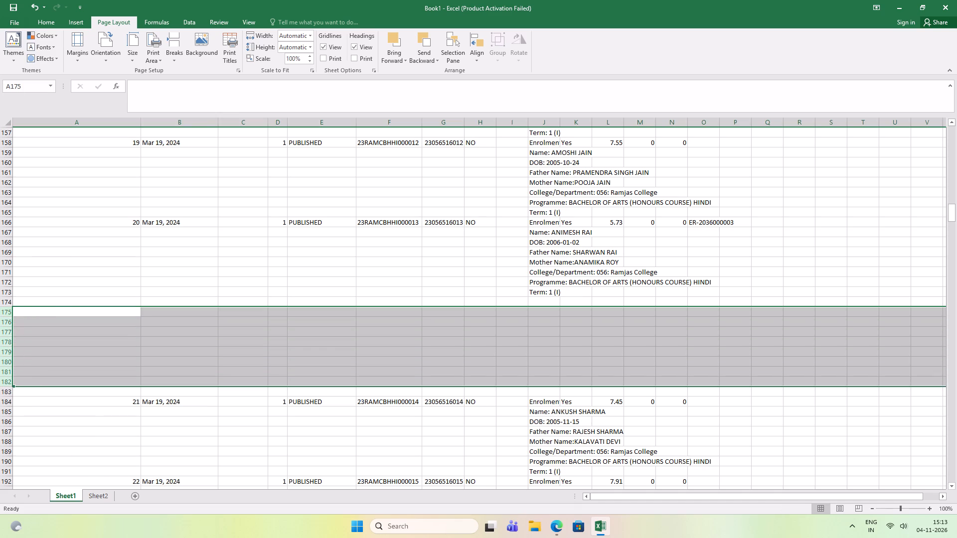
right_click(3, 382)
left_click(31, 318)
left_click(444, 317)
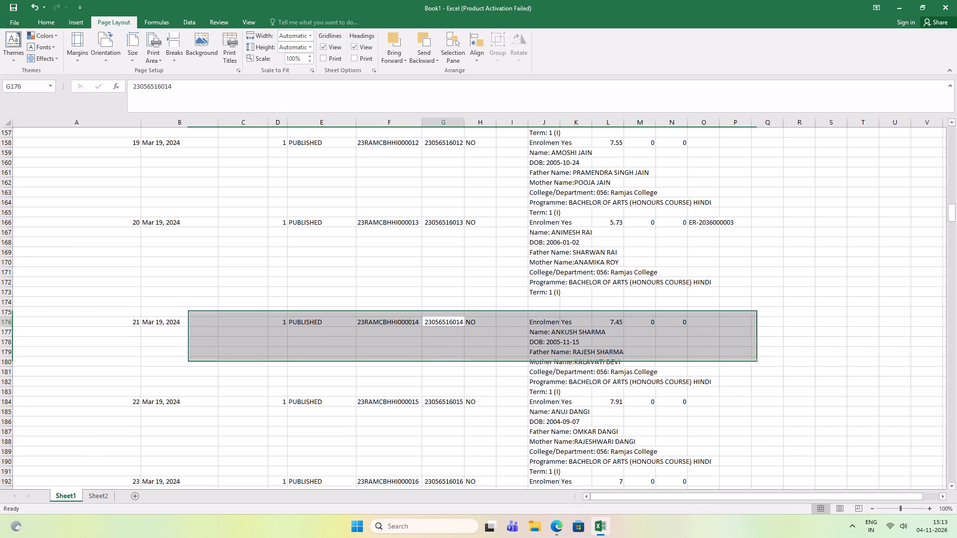
left_click(5, 303)
right_click(5, 303)
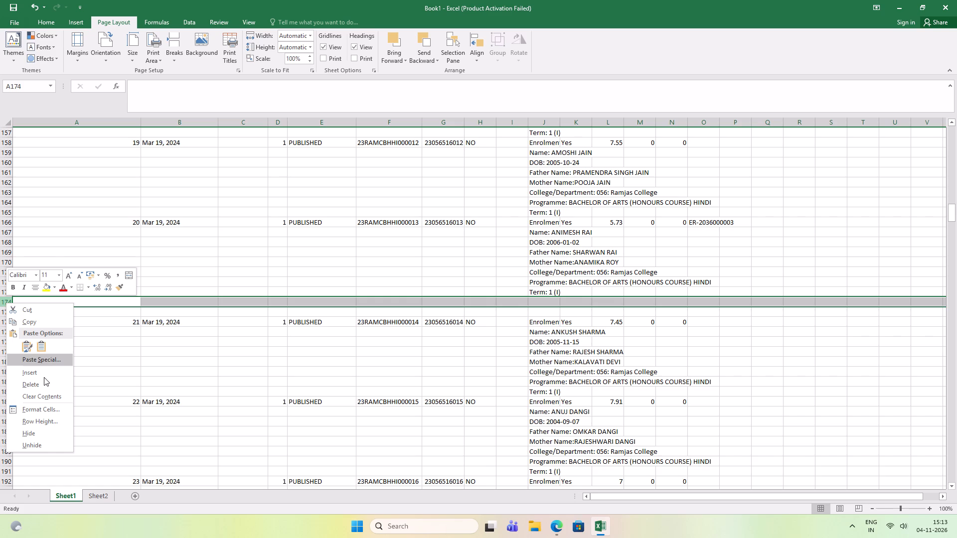
left_click(43, 380)
Examine the pasted records in Sheet1 from record 20 down to the last one for gaps or leftover web page text.
scroll(106, 361, "down", 3)
scroll(150, 294, "up", 1)
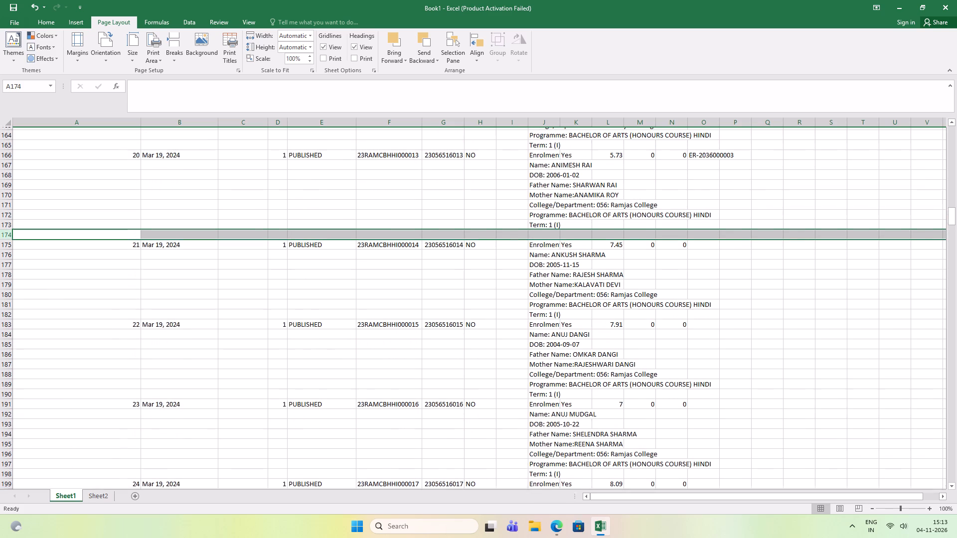
scroll(150, 294, "down", 19)
scroll(157, 287, "down", 5)
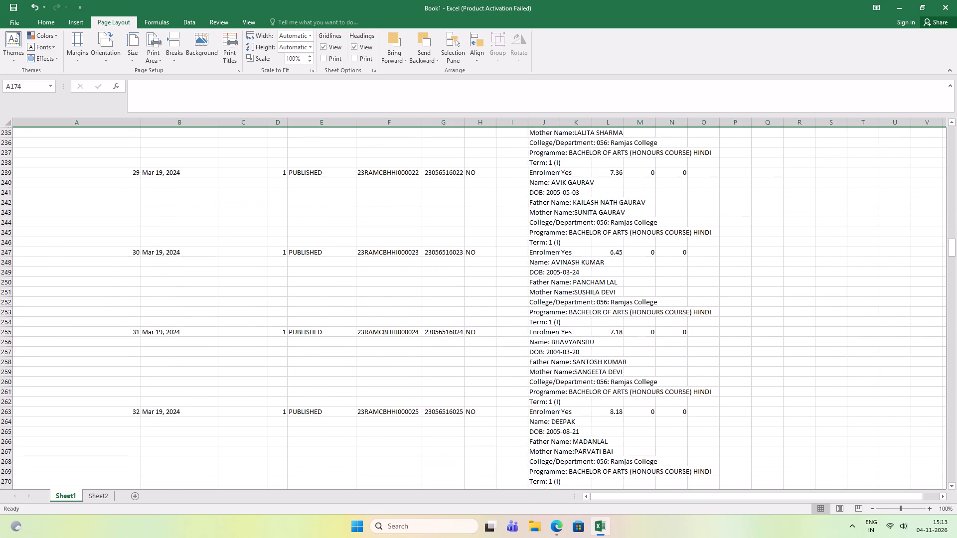
scroll(157, 288, "down", 20)
scroll(157, 288, "down", 1)
scroll(159, 298, "up", 1)
scroll(159, 300, "down", 3)
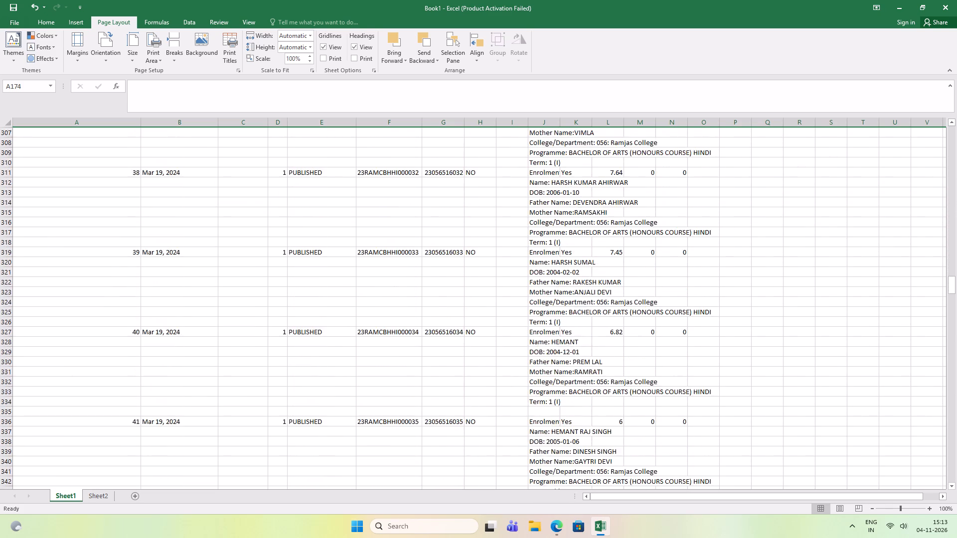
scroll(159, 300, "down", 20)
scroll(159, 300, "down", 16)
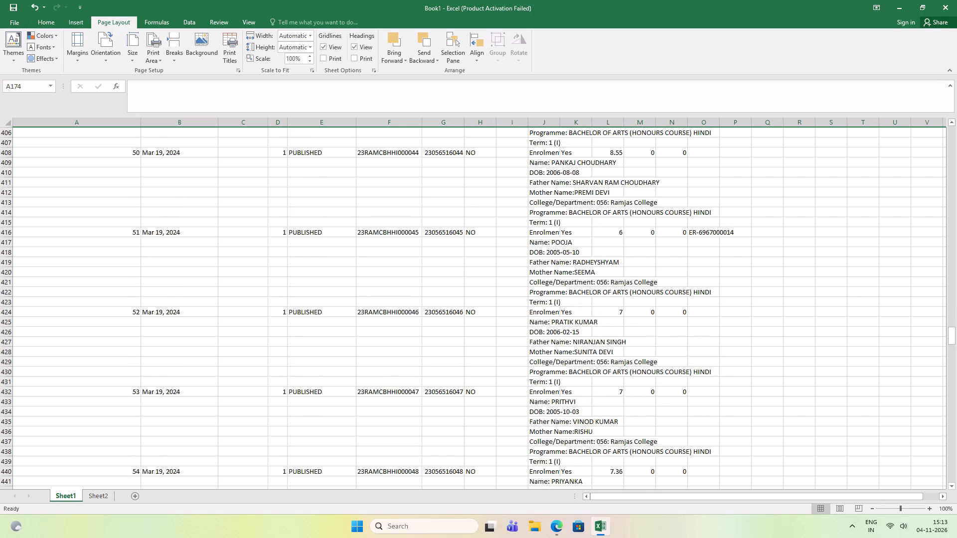
scroll(161, 297, "down", 20)
scroll(161, 297, "down", 16)
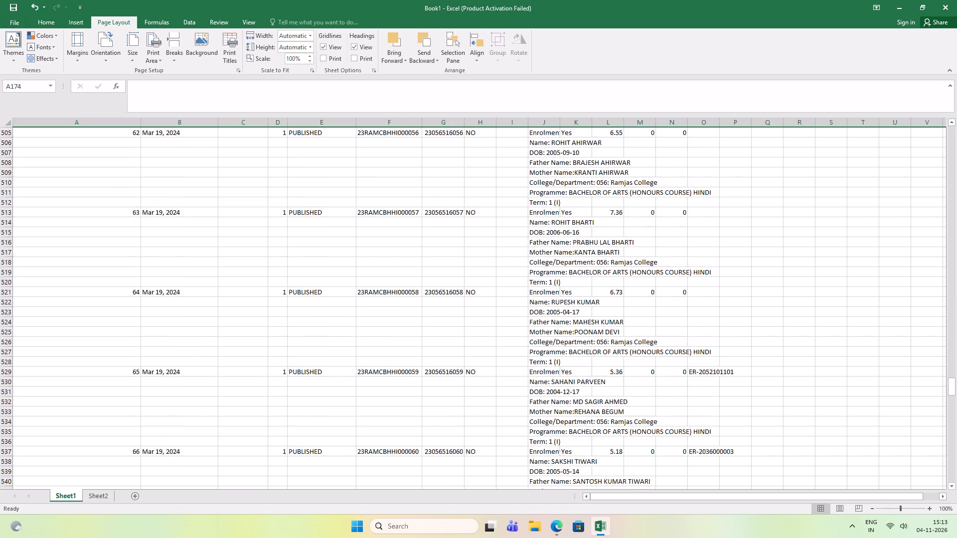
scroll(161, 295, "down", 20)
scroll(161, 295, "down", 16)
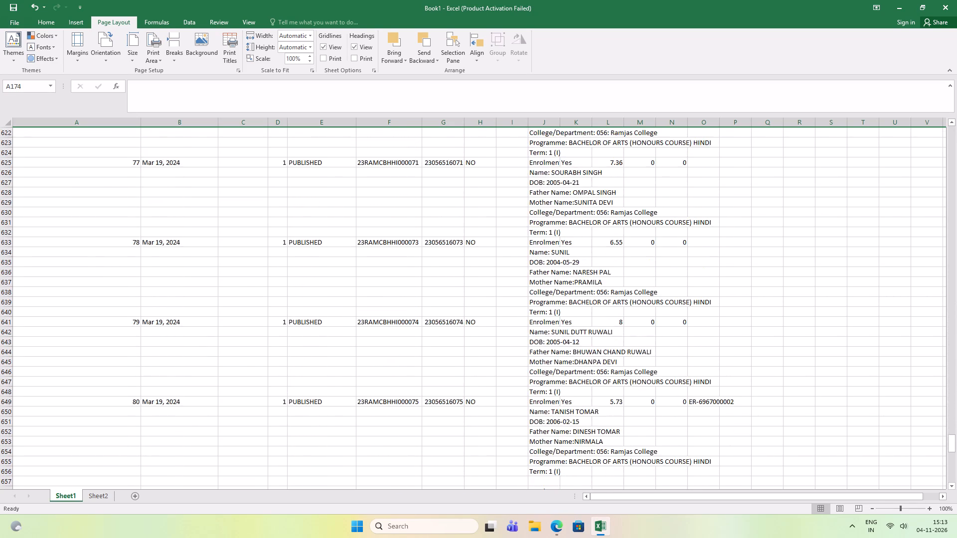
scroll(162, 292, "down", 20)
scroll(162, 292, "down", 4)
scroll(163, 291, "up", 3)
scroll(163, 291, "down", 1)
scroll(163, 291, "up", 9)
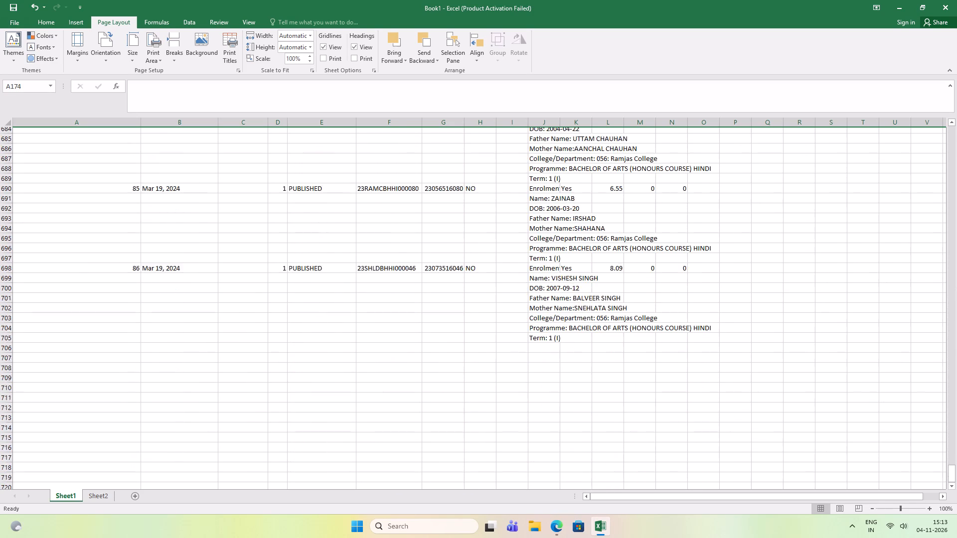
scroll(163, 288, "up", 18)
scroll(163, 284, "down", 1)
scroll(163, 284, "up", 20)
scroll(163, 284, "up", 9)
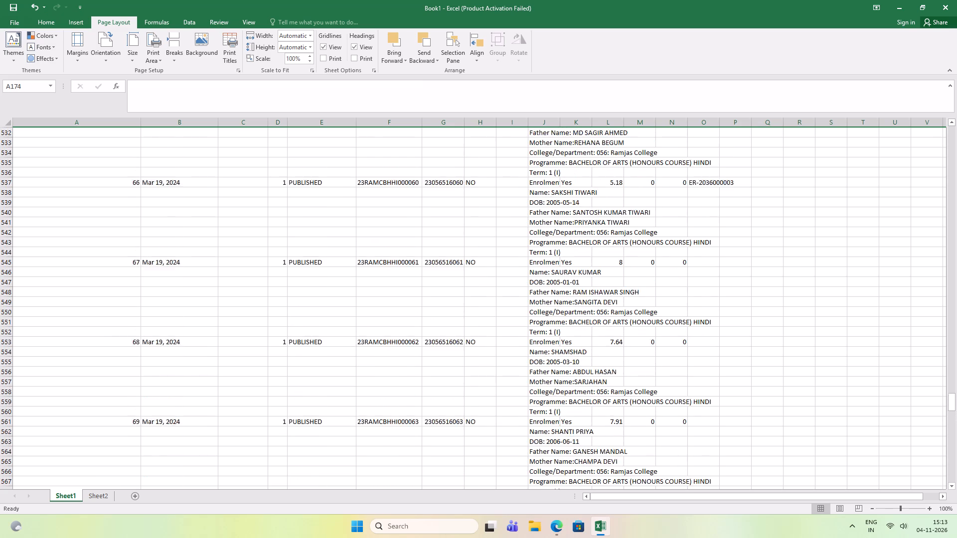
Autofit column A of Sheet1 to its serial numbers.
scroll(160, 272, "up", 4)
double_click(142, 128)
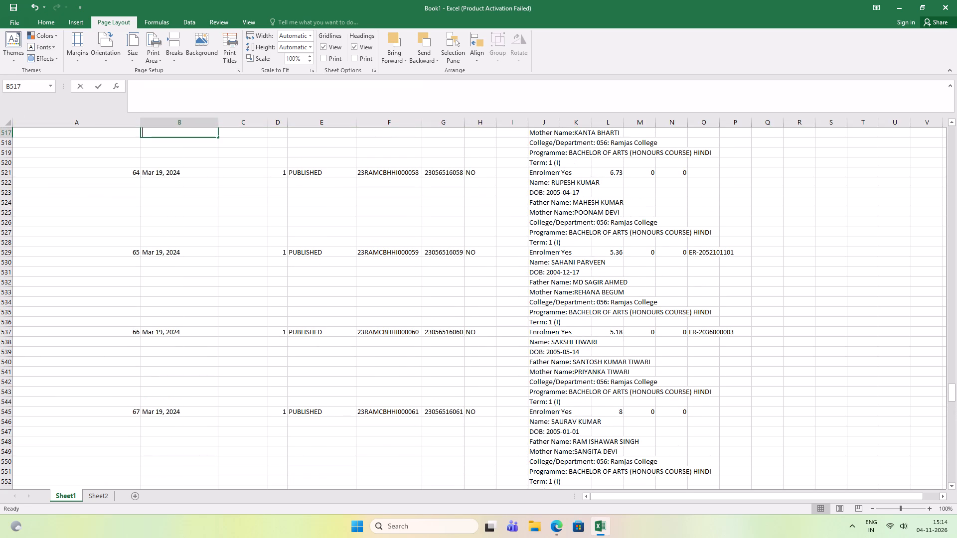
double_click(140, 125)
scroll(139, 158, "up", 3)
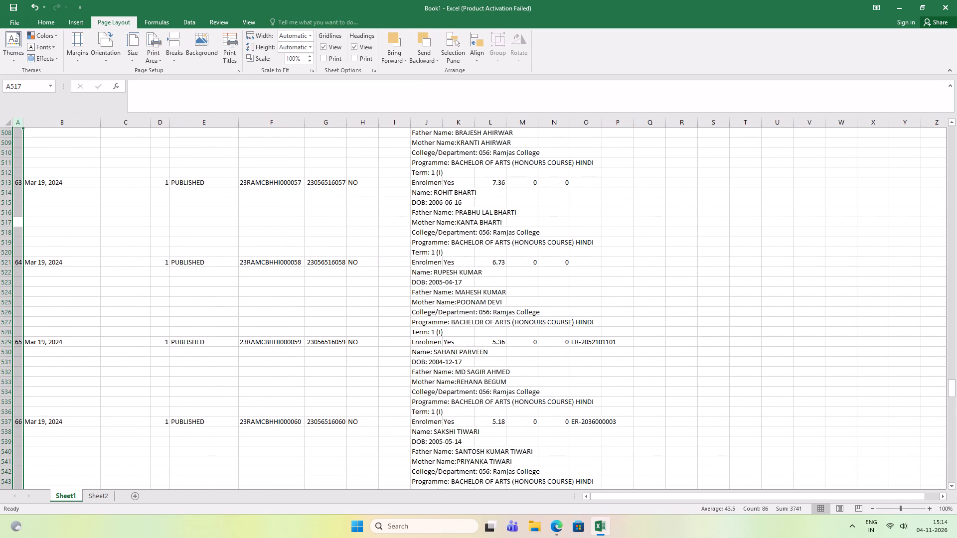
Delete the blank rows 1 to 11 above the column headings so the headings sit in row 1.
key("ctrl+Home")
scroll(162, 166, "up", 4)
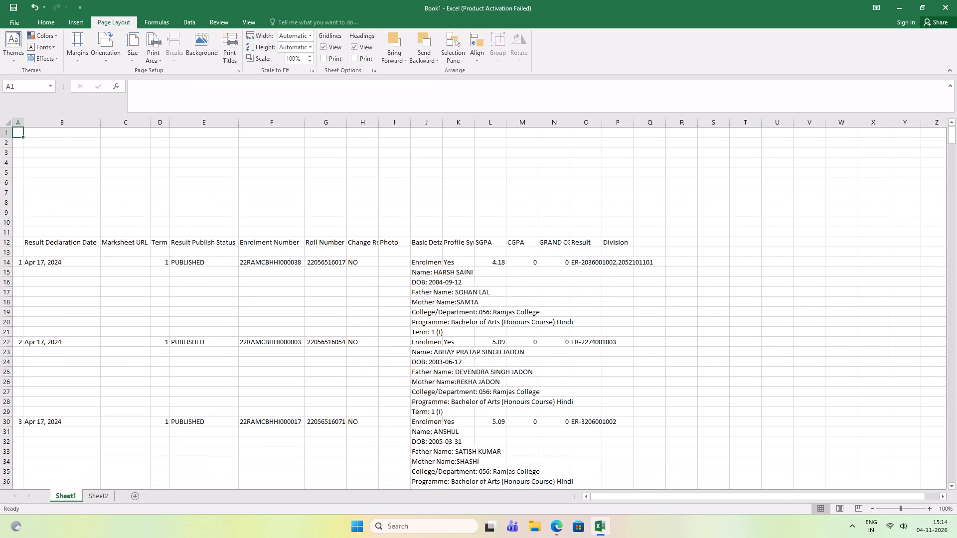
left_click(192, 192)
scroll(188, 184, "up", 4)
left_click_drag(7, 132, 18, 217)
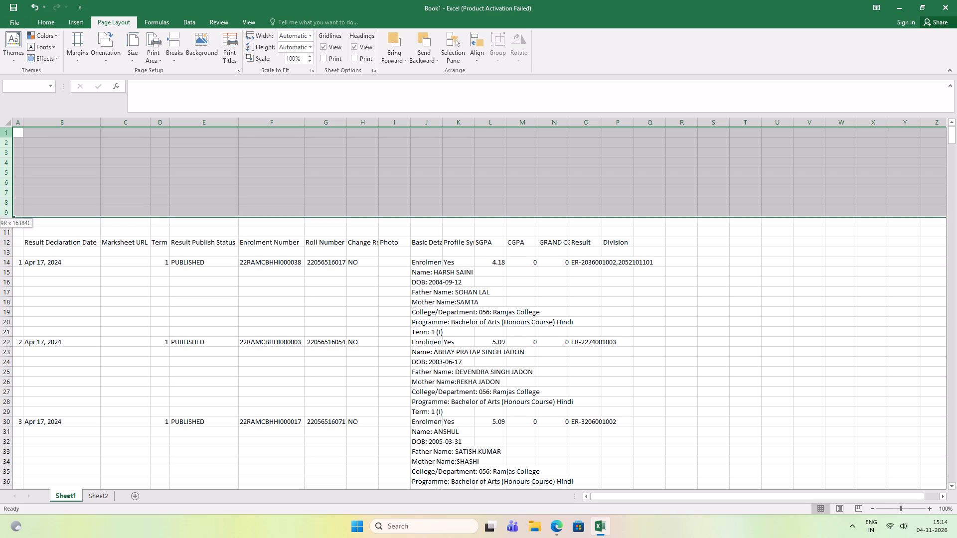
left_click_drag(18, 217, 14, 230)
right_click(11, 224)
left_click(30, 305)
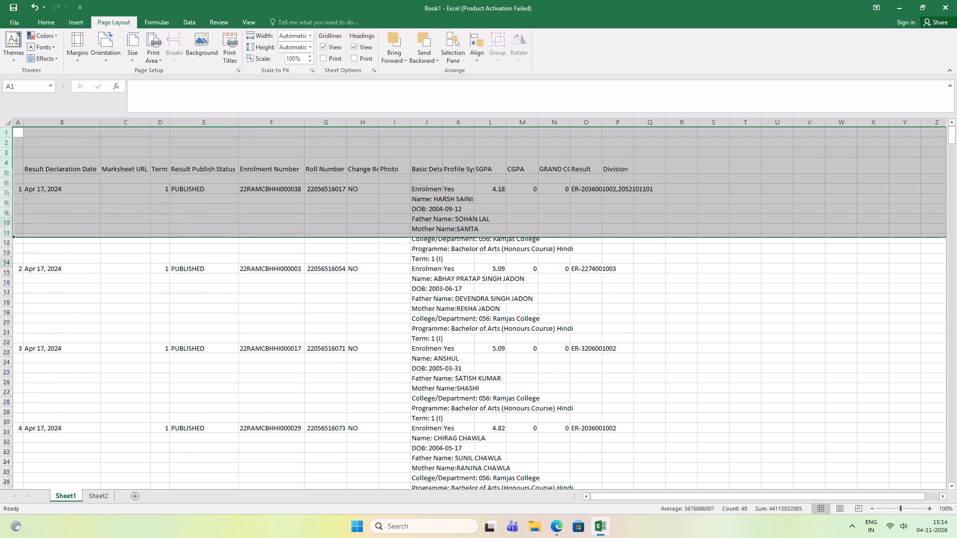
left_click(214, 268)
left_click(44, 132)
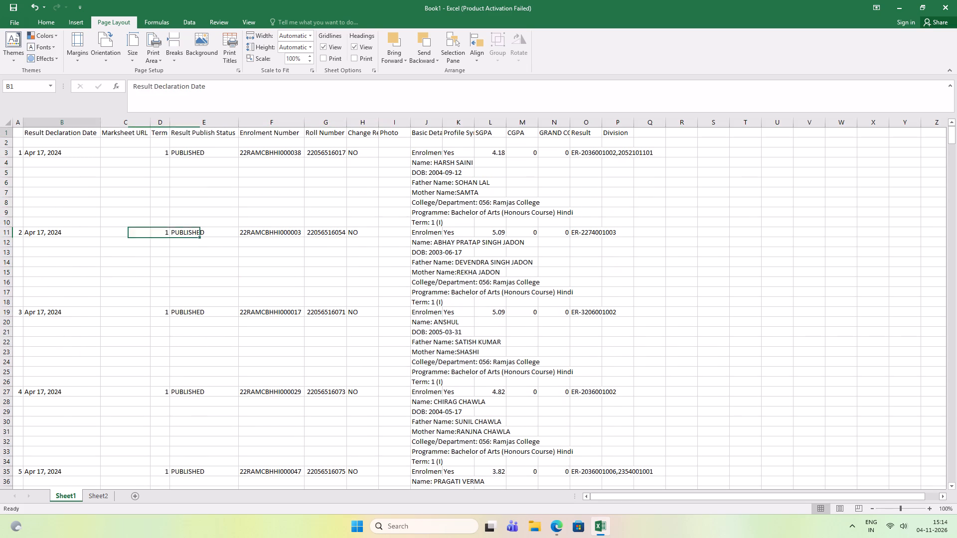
Examine the Marksheet URL column down through the records for any entries.
left_click(145, 161)
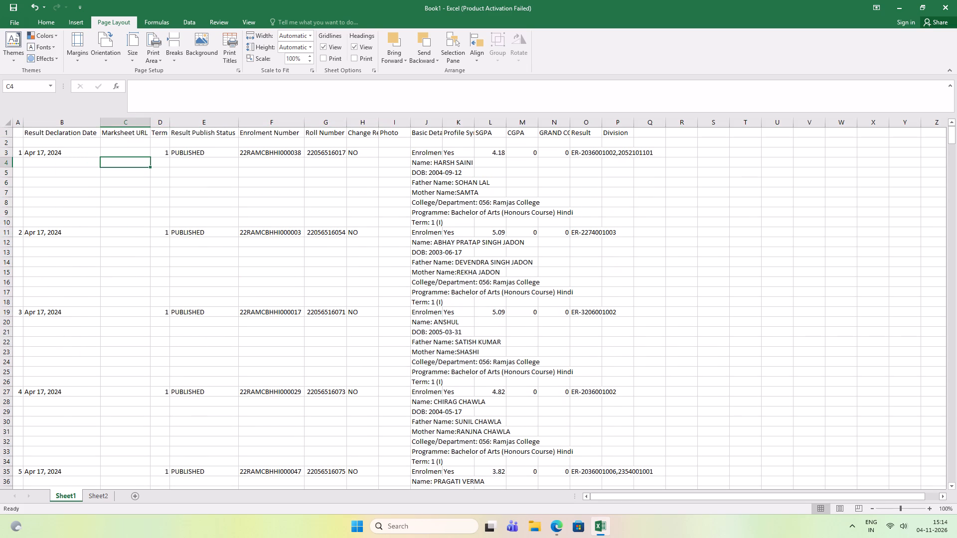
left_click(117, 126)
scroll(154, 170, "down", 5)
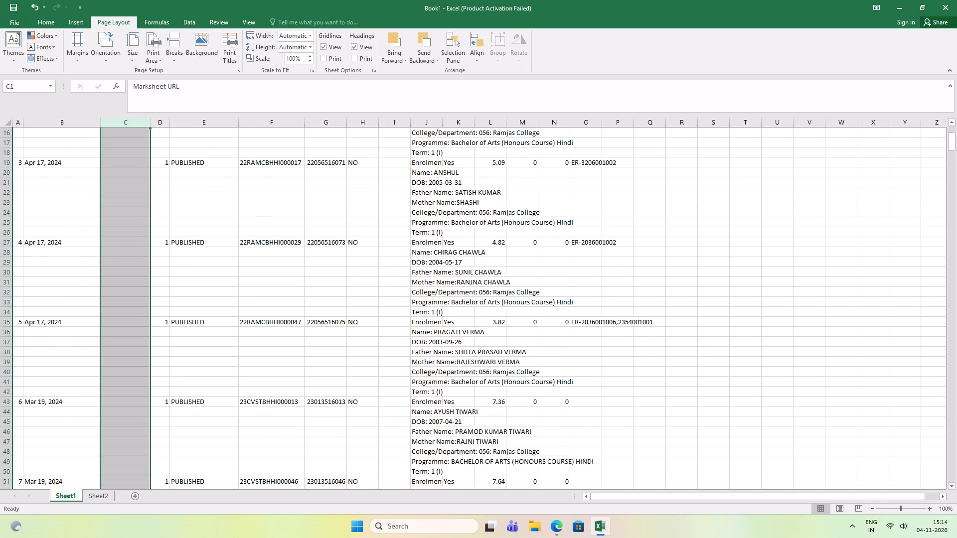
scroll(154, 172, "down", 16)
scroll(159, 191, "up", 1)
scroll(159, 191, "down", 10)
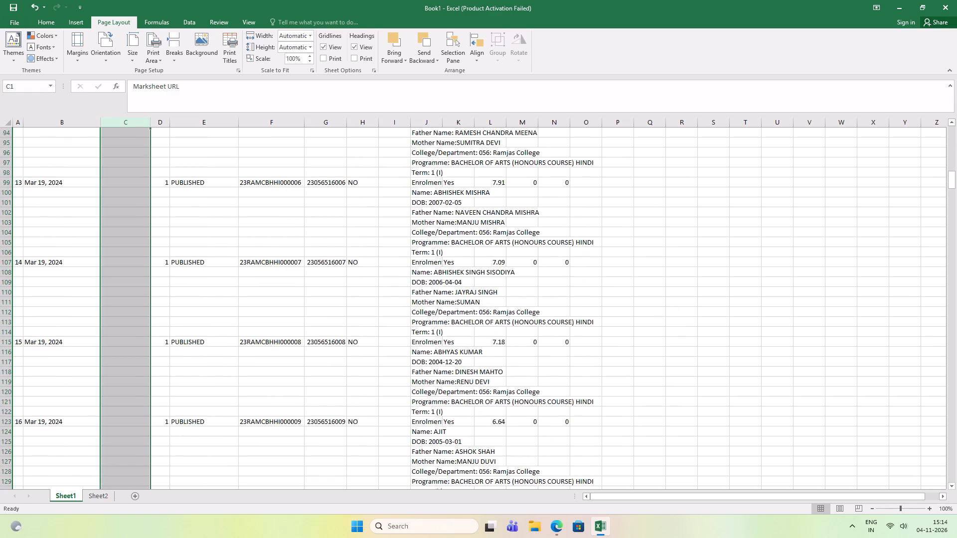
scroll(154, 231, "down", 12)
scroll(152, 192, "up", 4)
scroll(42, 115, "up", 20)
scroll(42, 115, "up", 1)
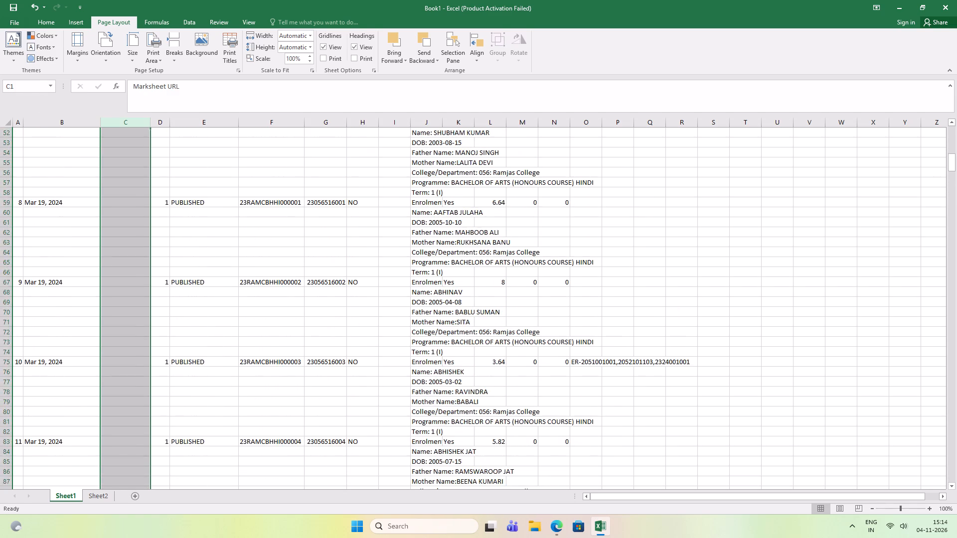
scroll(36, 82, "up", 3)
scroll(36, 80, "down", 1)
scroll(36, 80, "up", 10)
scroll(35, 78, "down", 2)
scroll(35, 82, "up", 16)
Turn on filtering for the heading row, row 1.
left_click(6, 133)
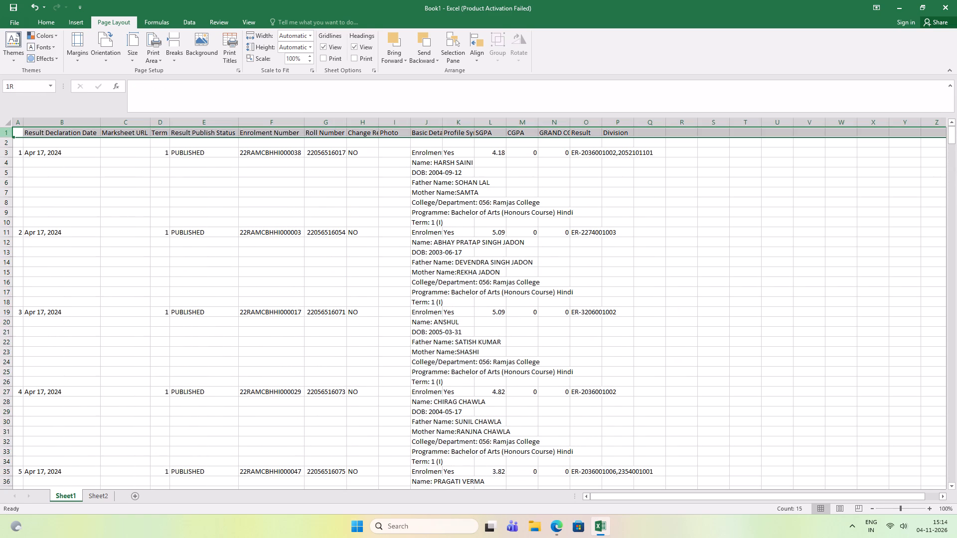
left_click(206, 23)
left_click(191, 21)
left_click(339, 43)
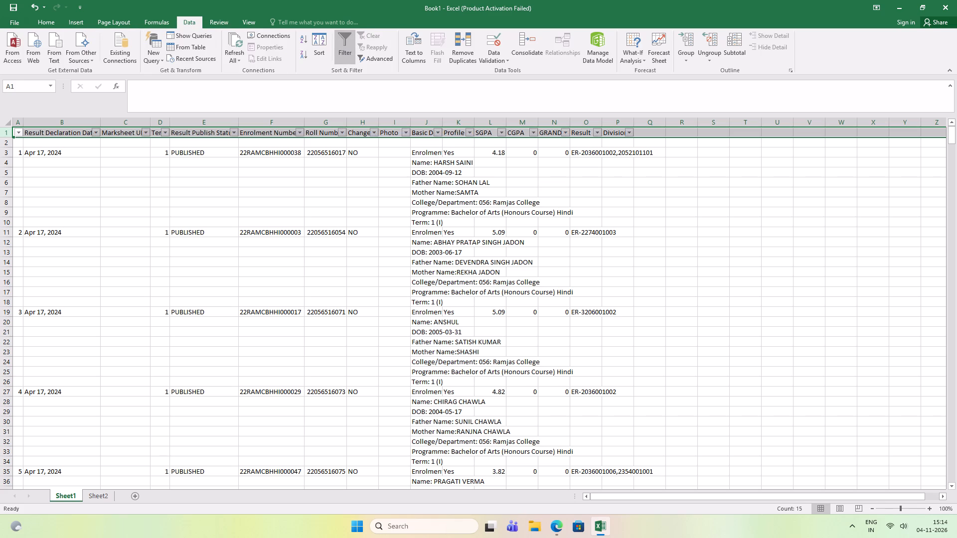
left_click(187, 225)
Check the filter value lists of the Result Declaration Date and Marksheet URL columns.
left_click(96, 133)
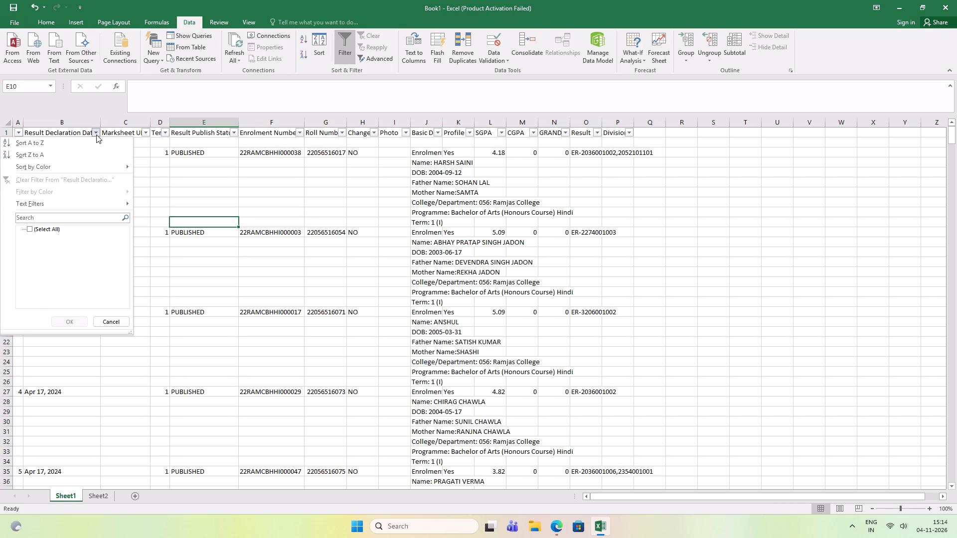
left_click(96, 133)
scroll(97, 158, "up", 7)
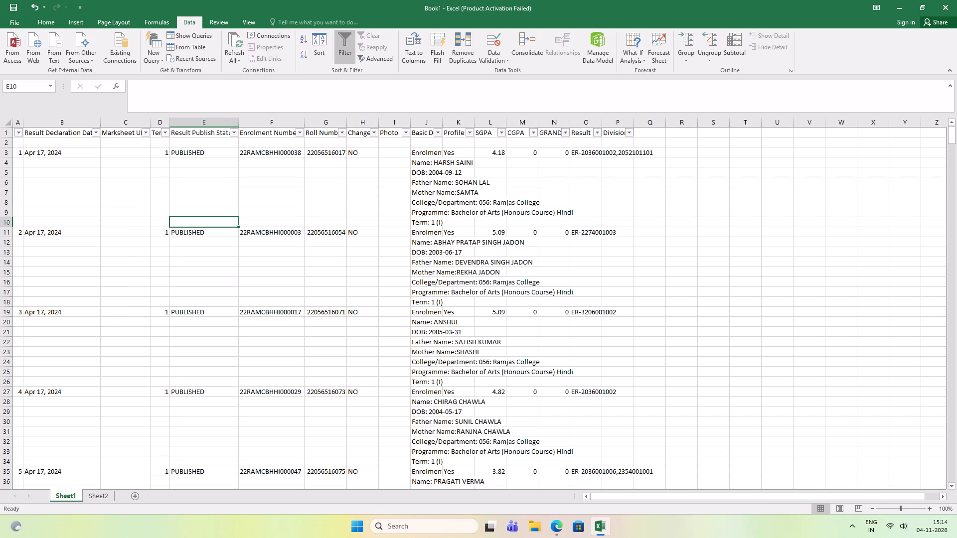
scroll(103, 158, "up", 3)
left_click(95, 132)
left_click(95, 132)
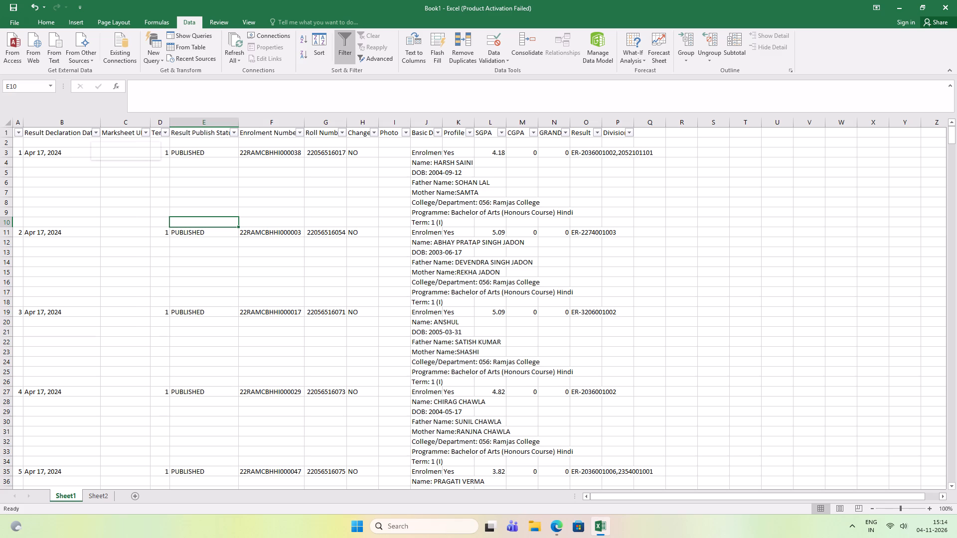
left_click(146, 134)
left_click(146, 134)
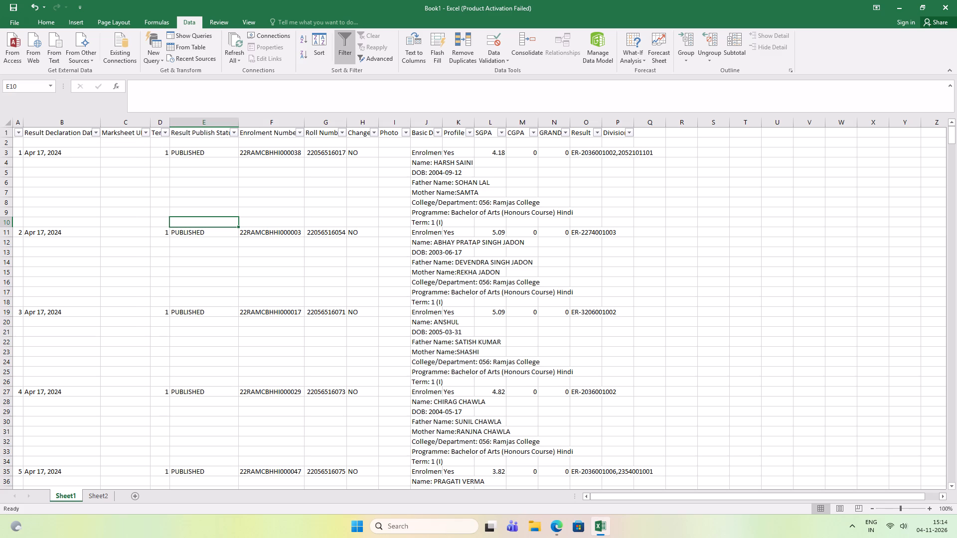
Delete the entire Marksheet URL column.
left_click(124, 130)
left_click(125, 123)
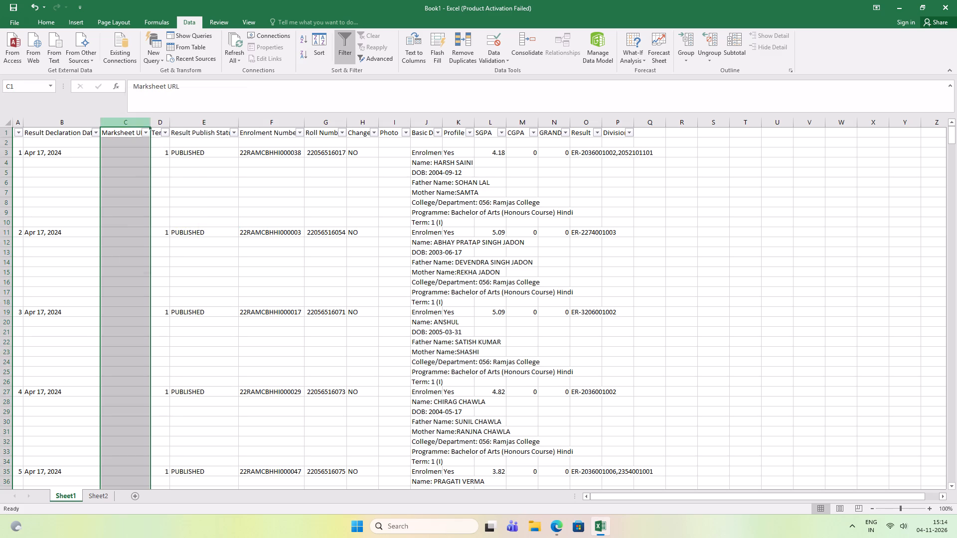
right_click(125, 123)
left_click(145, 203)
left_click(145, 152)
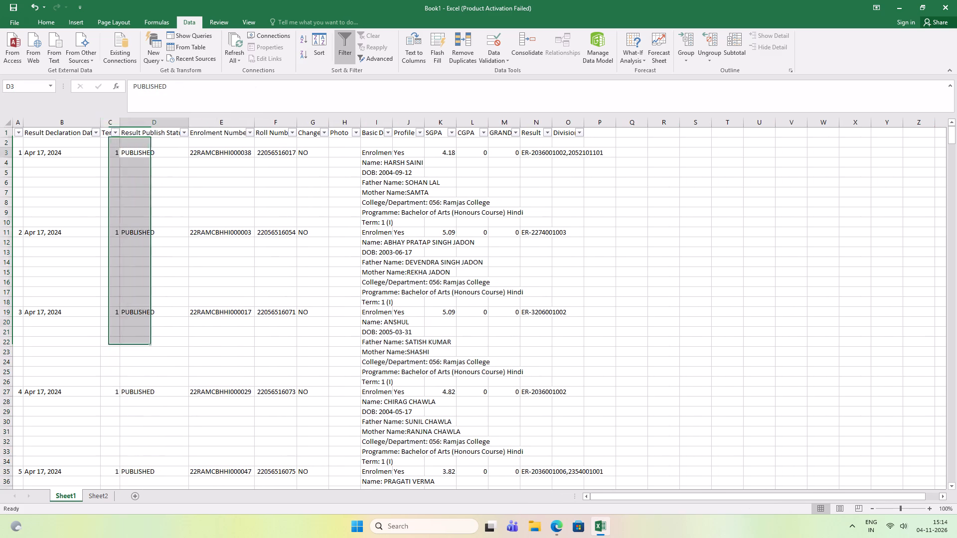
Examine the Term column's heading, filter list and entries in the records.
left_click(110, 124)
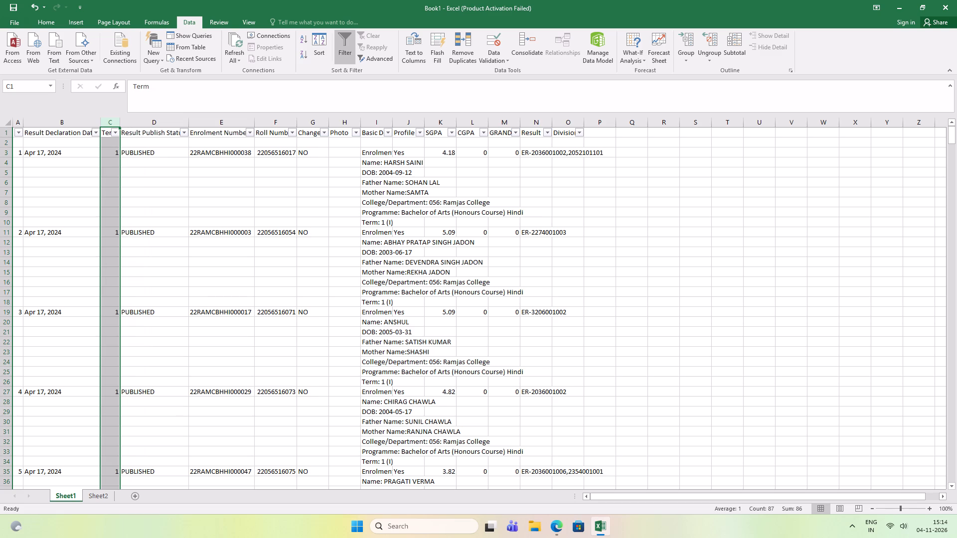
left_click(107, 132)
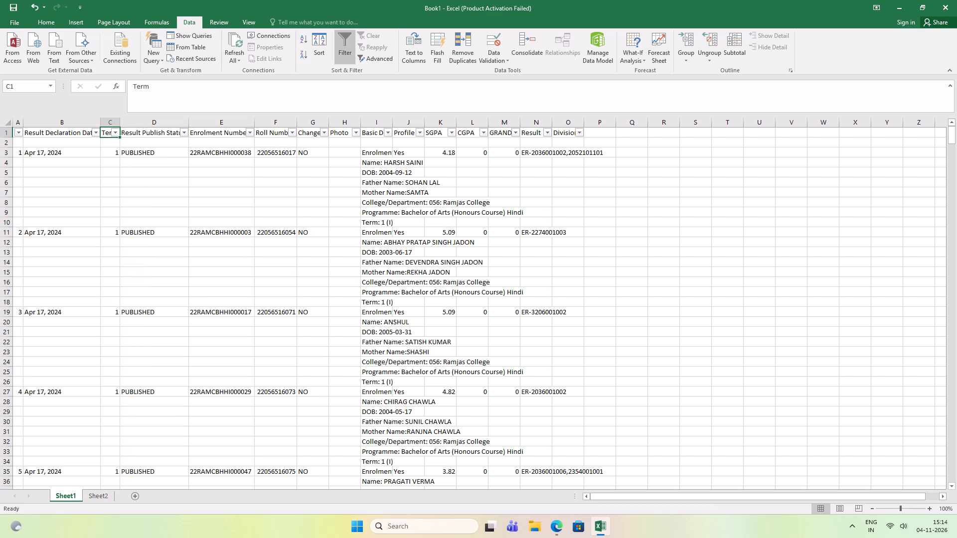
left_click(152, 163)
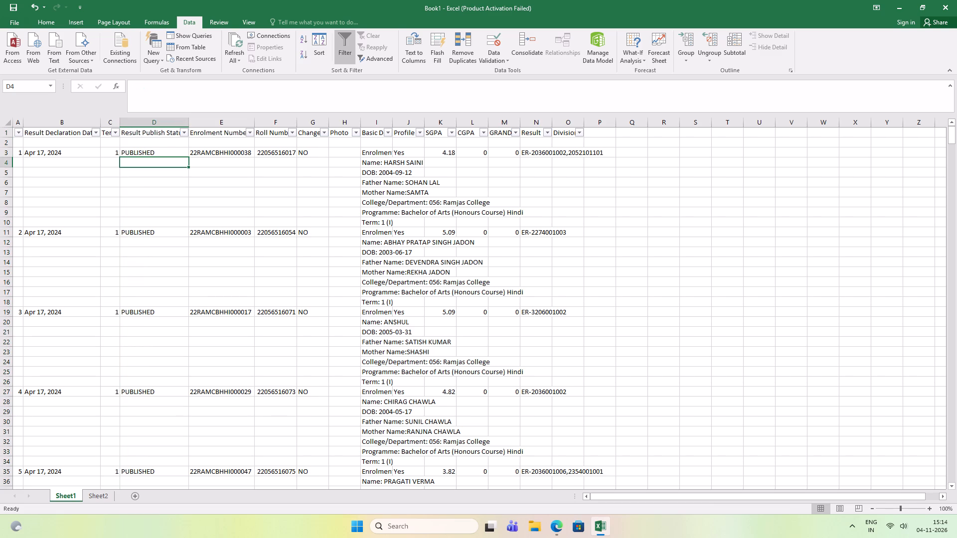
left_click(116, 134)
left_click(155, 140)
scroll(148, 149, "down", 8)
scroll(148, 151, "up", 2)
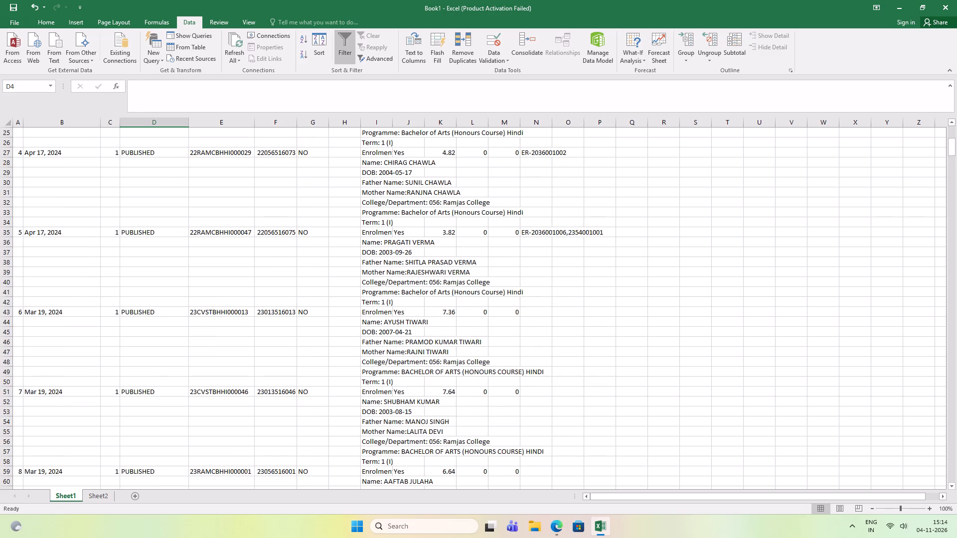
scroll(148, 150, "up", 15)
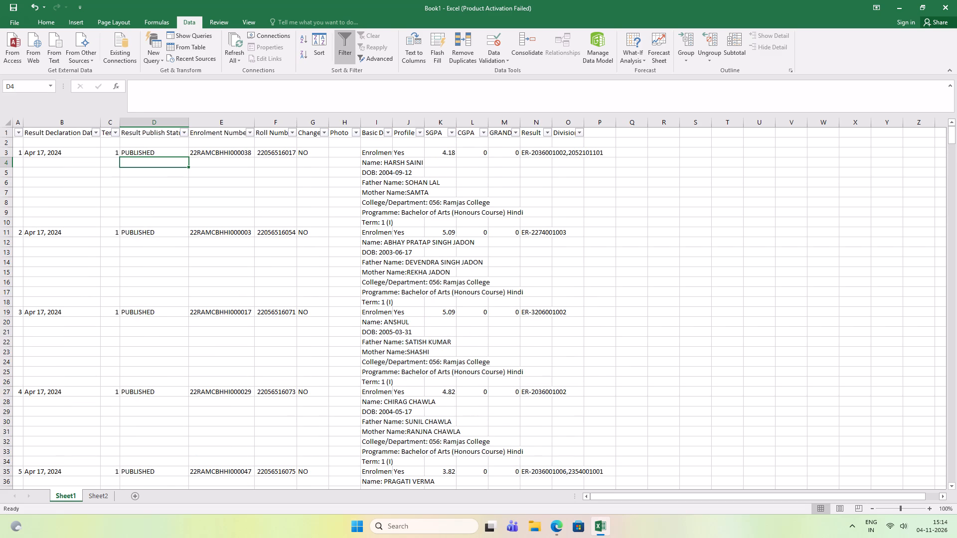
Check the Result Publish Status heading and its filter list, and delete that entire column.
left_click(167, 133)
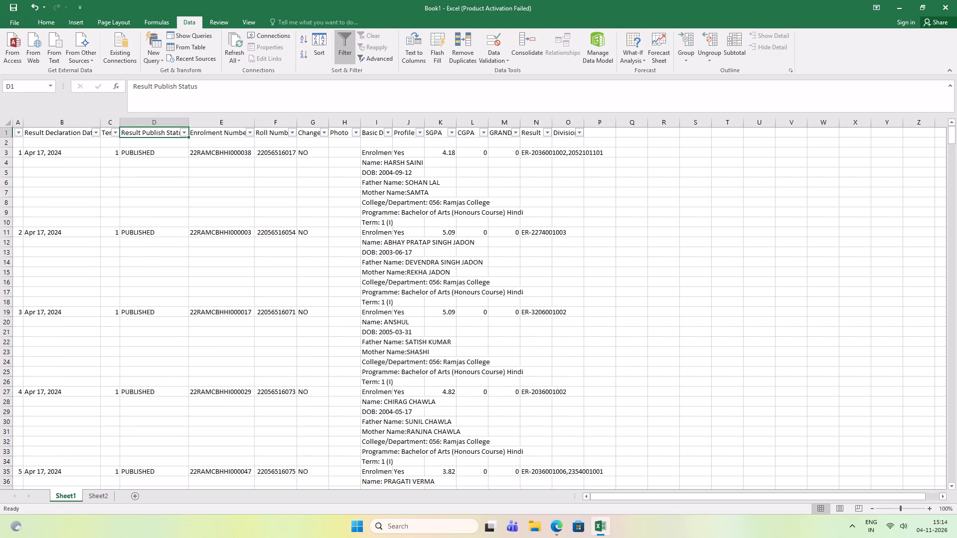
left_click(182, 134)
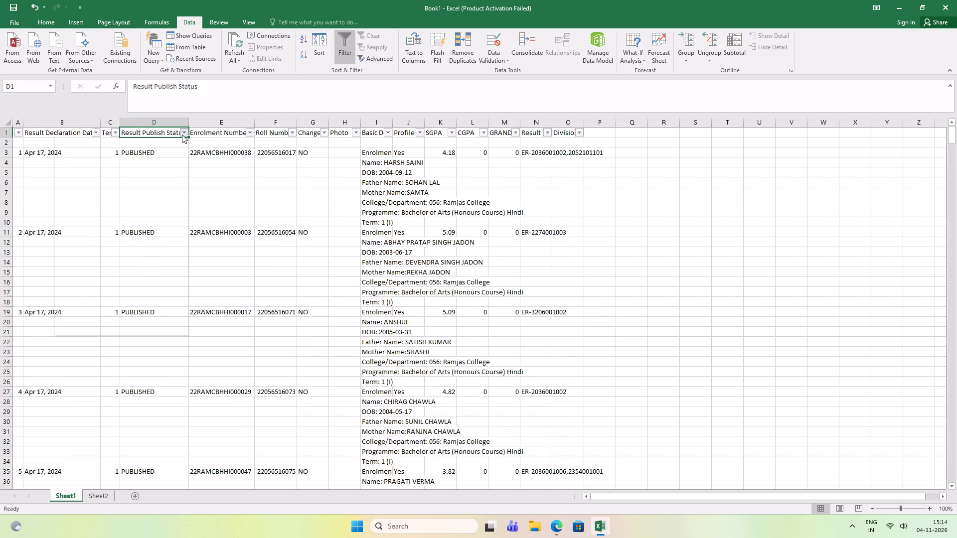
left_click(182, 134)
left_click(171, 124)
right_click(171, 124)
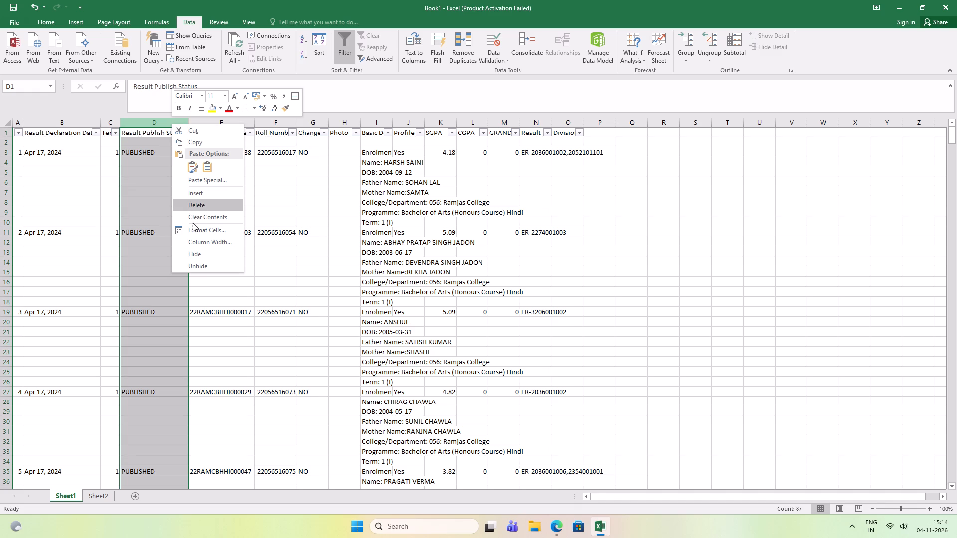
left_click(202, 206)
left_click(184, 186)
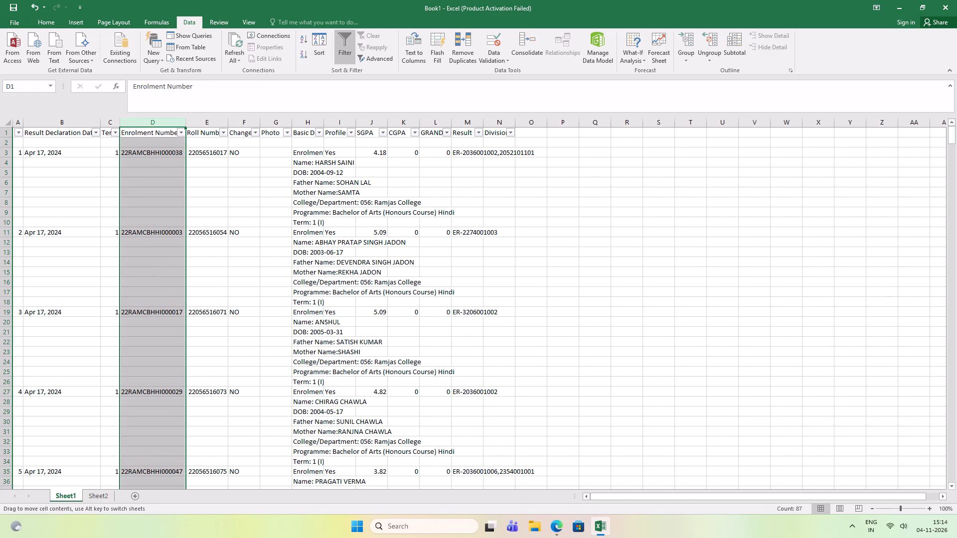
Delete the entire Change Received From Student column after checking its heading and filter list.
left_click(206, 129)
left_click(163, 132)
left_click(205, 134)
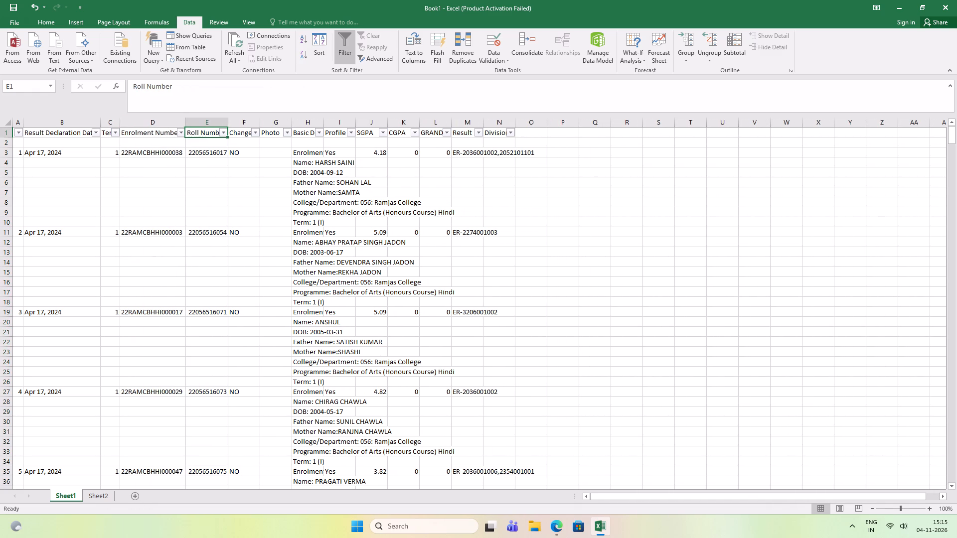
left_click(239, 129)
left_click(249, 121)
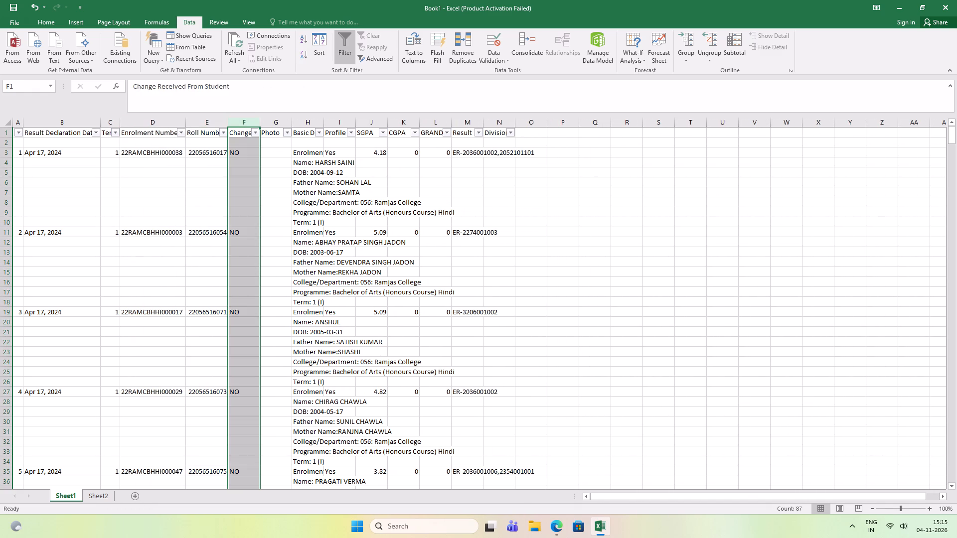
left_click(255, 133)
left_click(255, 133)
left_click(242, 124)
right_click(242, 124)
left_click(267, 204)
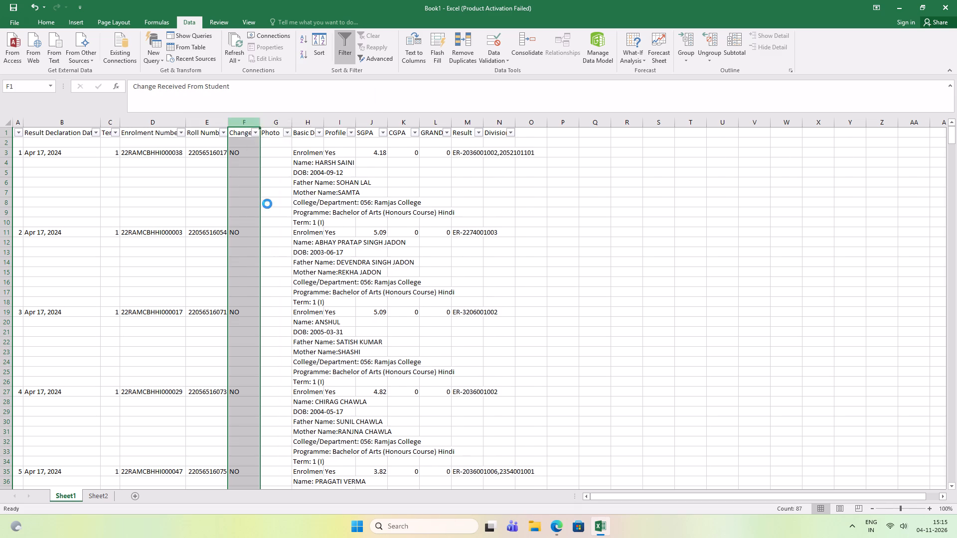
left_click(252, 148)
Check the Photo heading's filter list and delete that entire column.
left_click(257, 131)
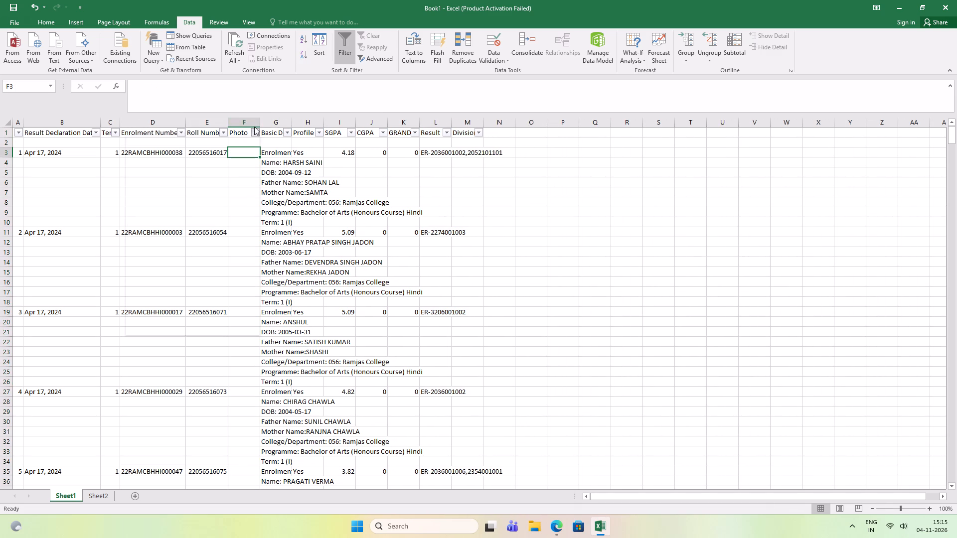
left_click(252, 124)
left_click(256, 133)
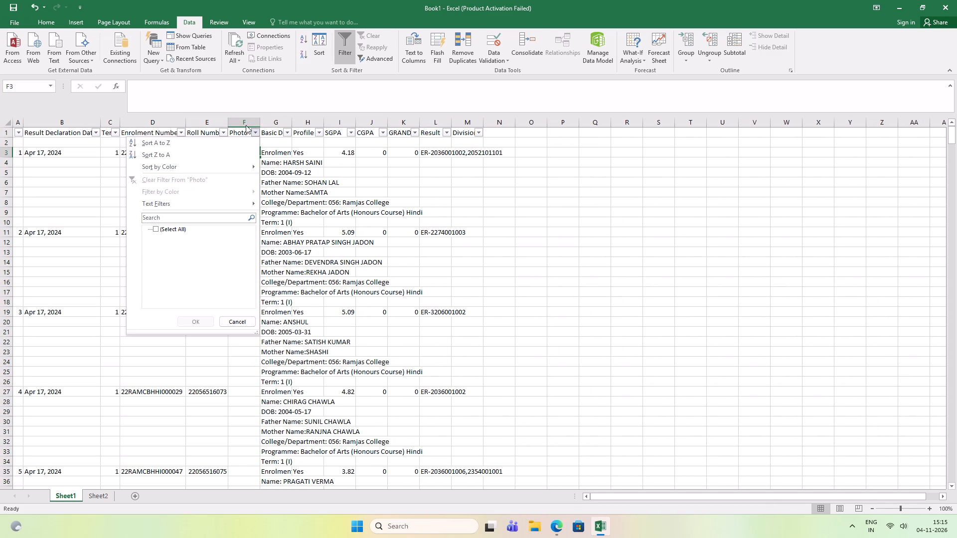
double_click(244, 120)
right_click(244, 120)
left_click(268, 200)
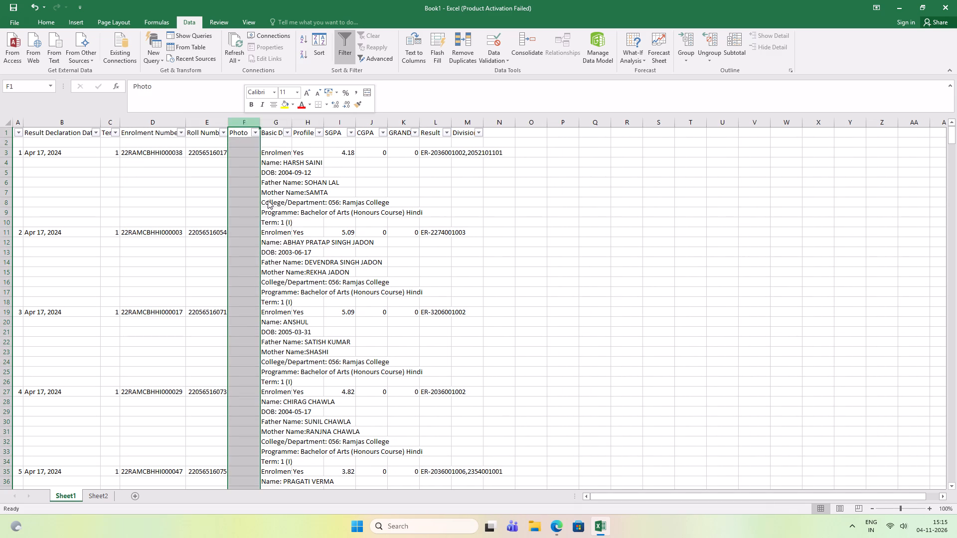
left_click(266, 185)
Fit the widths of the Basic Details, Profile Synched Across Samarth, SGPA, CGPA, GRAND CGPA and Result columns to their contents.
double_click(262, 125)
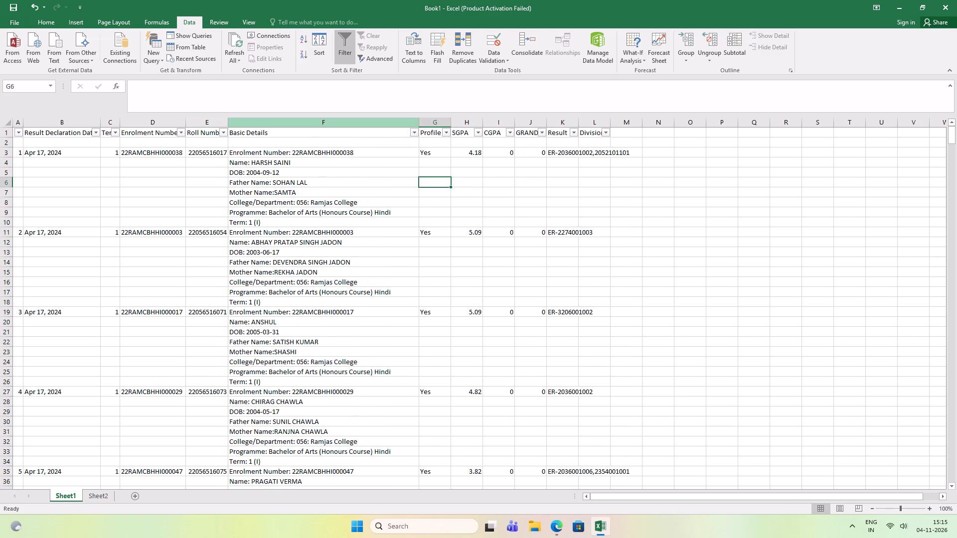
double_click(449, 123)
double_click(562, 122)
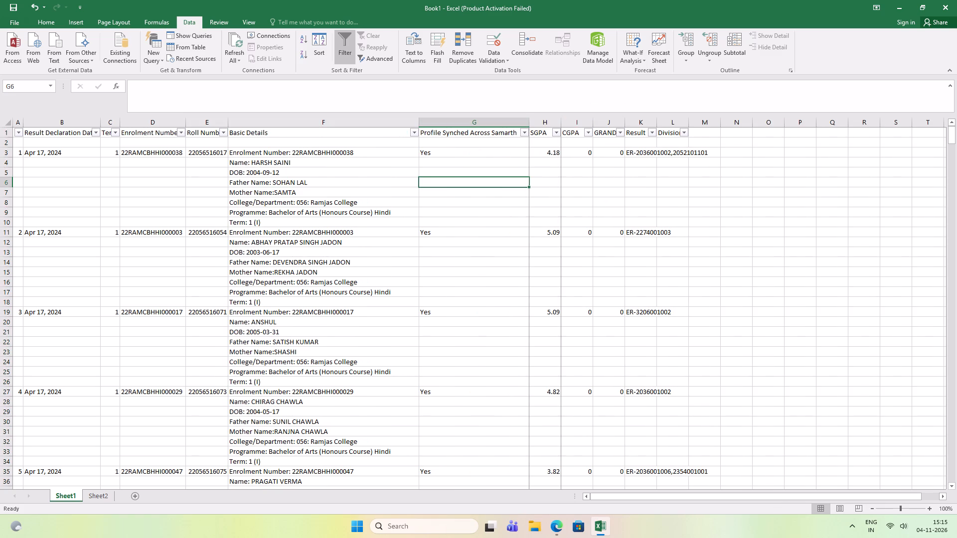
double_click(588, 122)
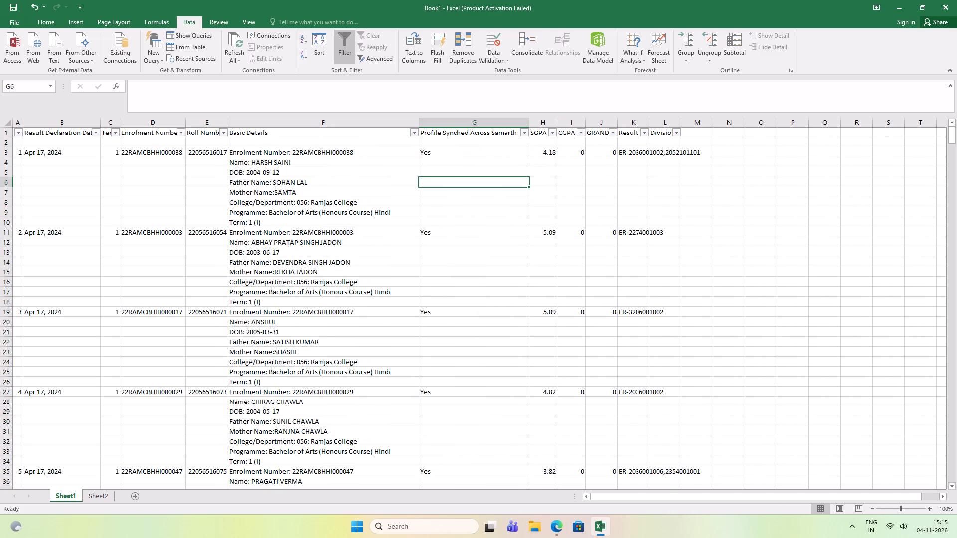
double_click(616, 122)
double_click(670, 124)
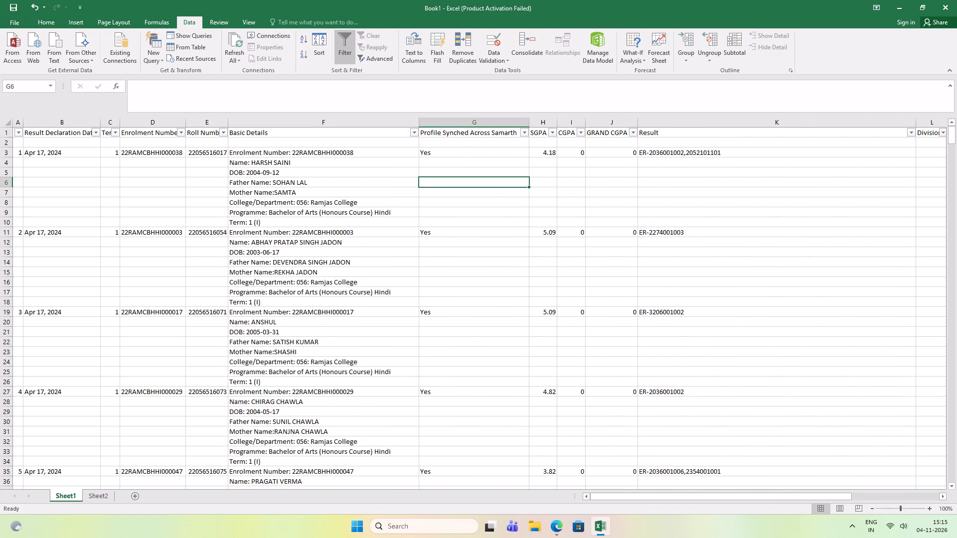
left_click(405, 142)
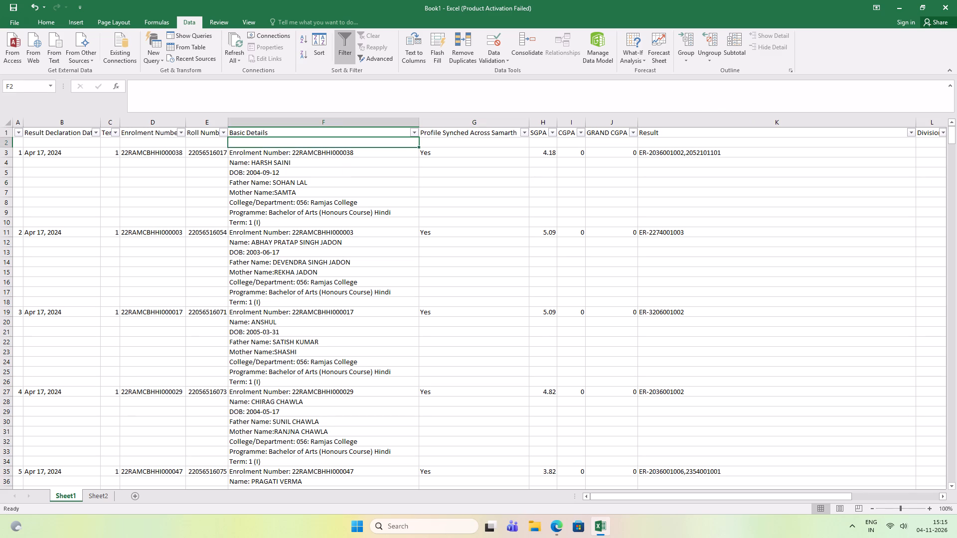
Delete the entire Profile Synched Across Samarth column after checking its heading and filter list.
left_click(503, 131)
left_click(488, 117)
left_click(496, 125)
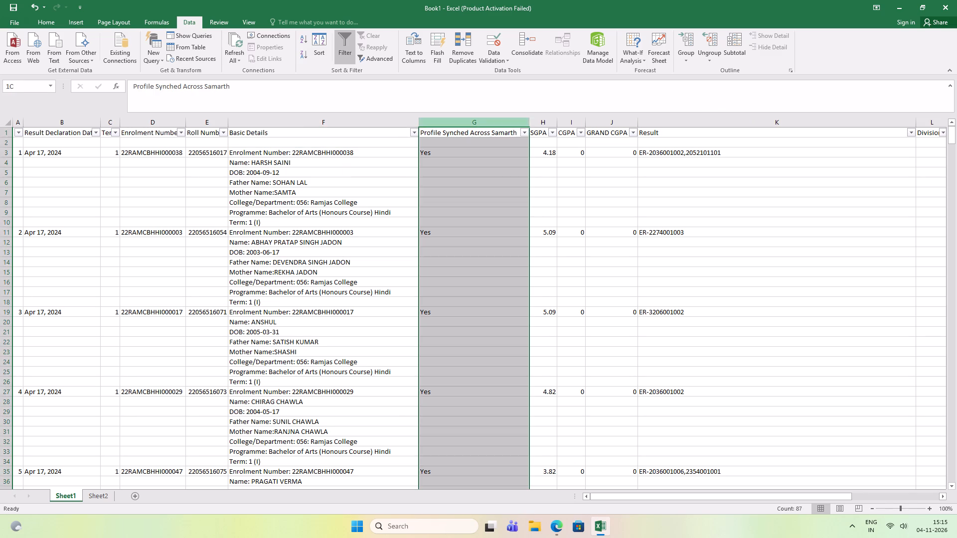
left_click(523, 132)
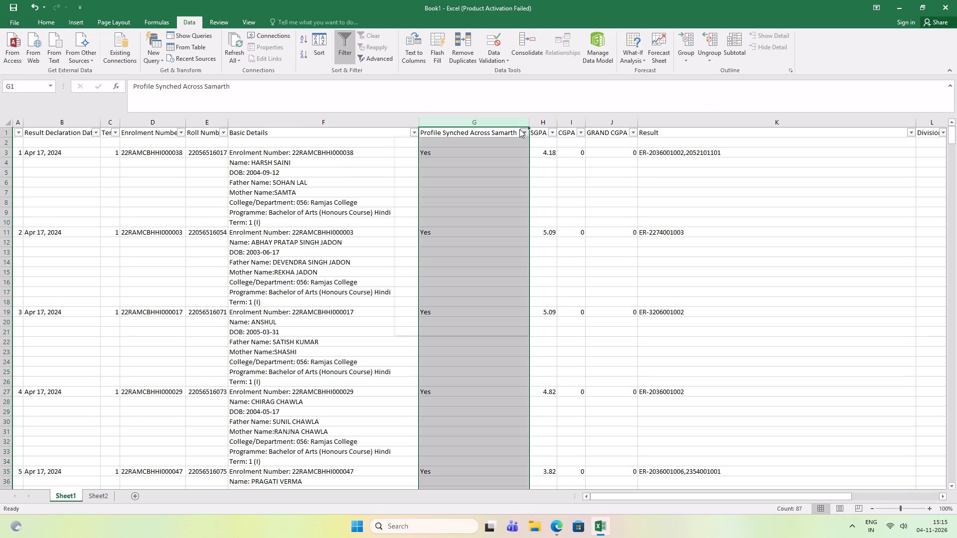
left_click(515, 124)
right_click(510, 124)
left_click(537, 204)
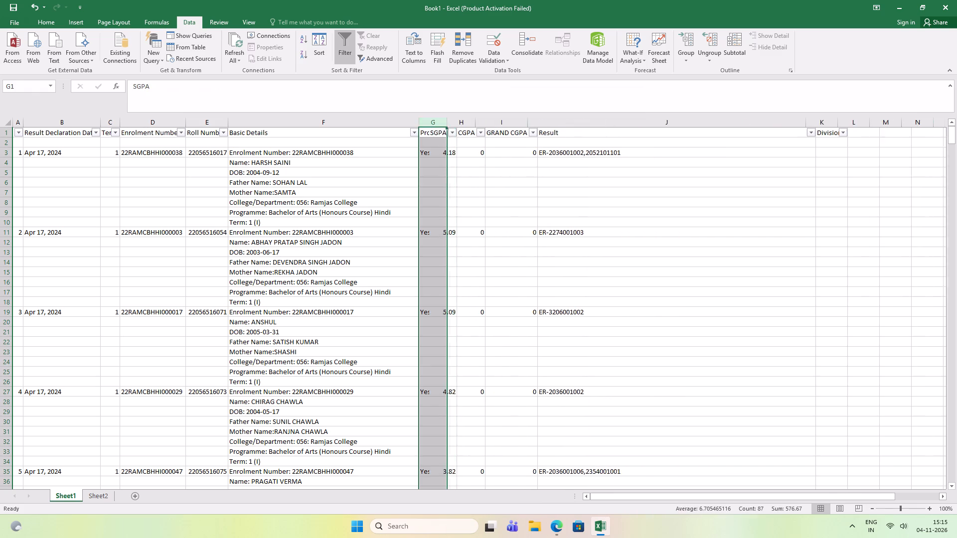
left_click(584, 201)
Check the GRAND CGPA, Result and Division columns, and delete the entire Division column.
left_click(494, 125)
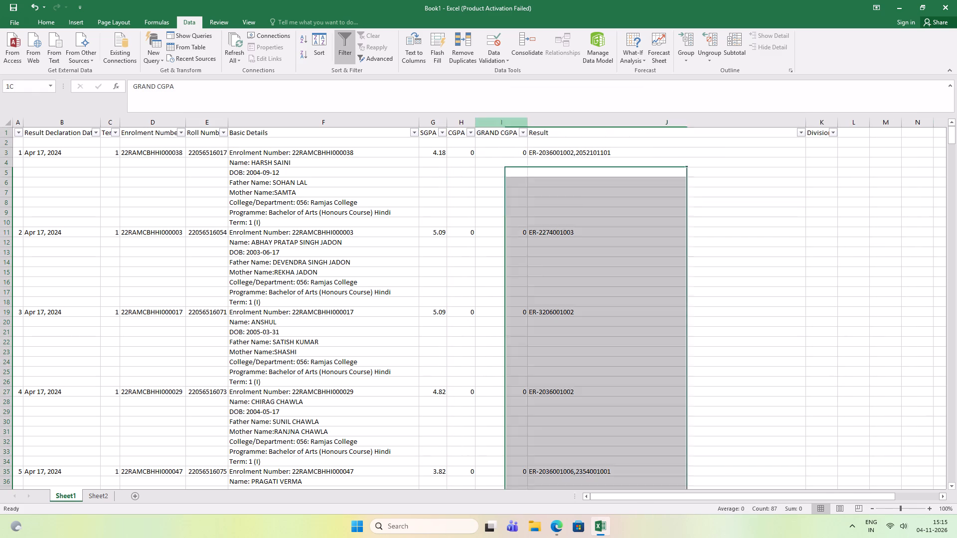
left_click(544, 127)
left_click(806, 121)
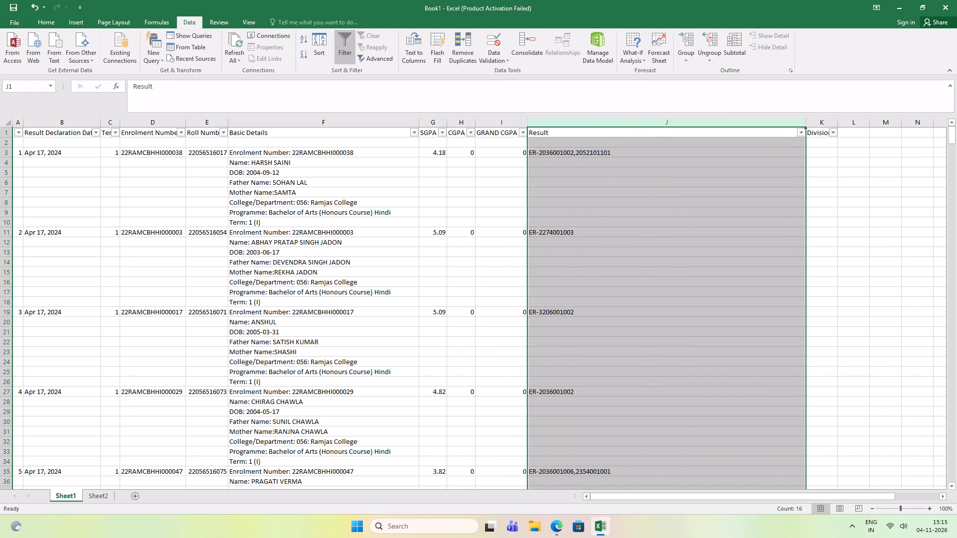
left_click(827, 126)
left_click(831, 131)
left_click(824, 123)
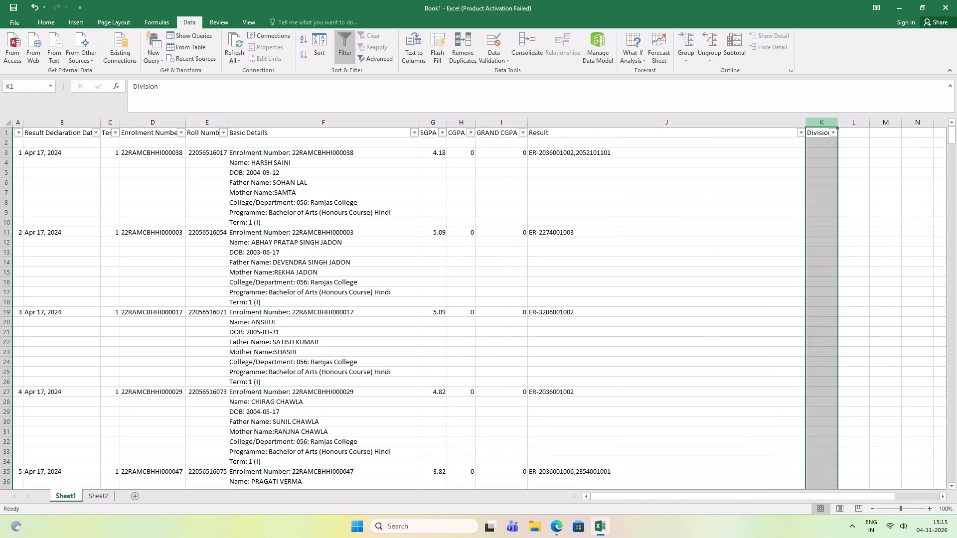
right_click(823, 122)
left_click(842, 201)
left_click(733, 204)
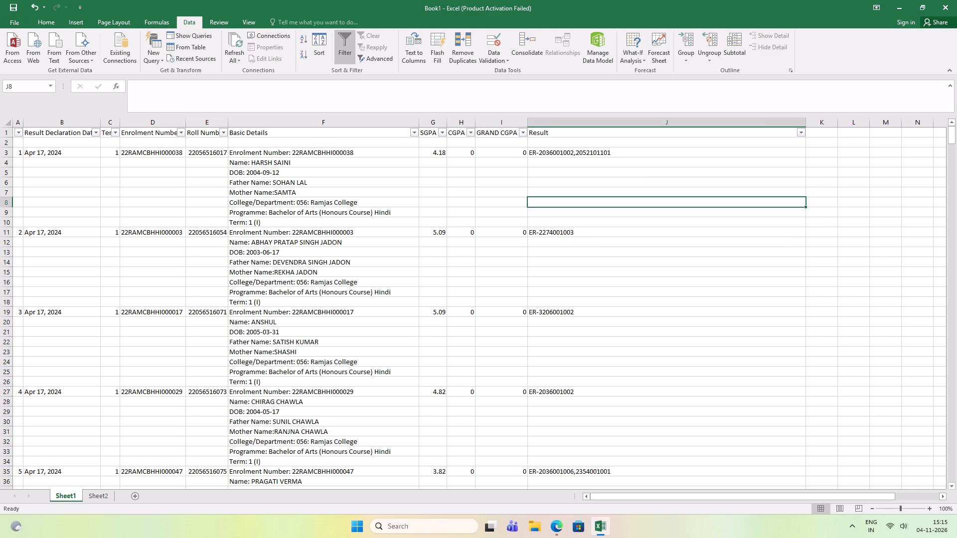
Start saving the workbook and choose the Desktop folder as the save location.
key("ctrl+s")
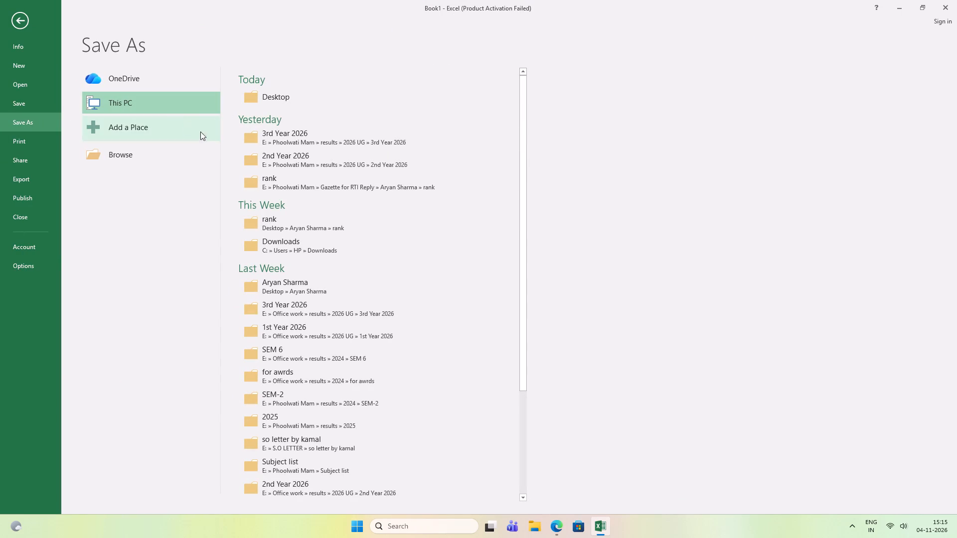
left_click(300, 99)
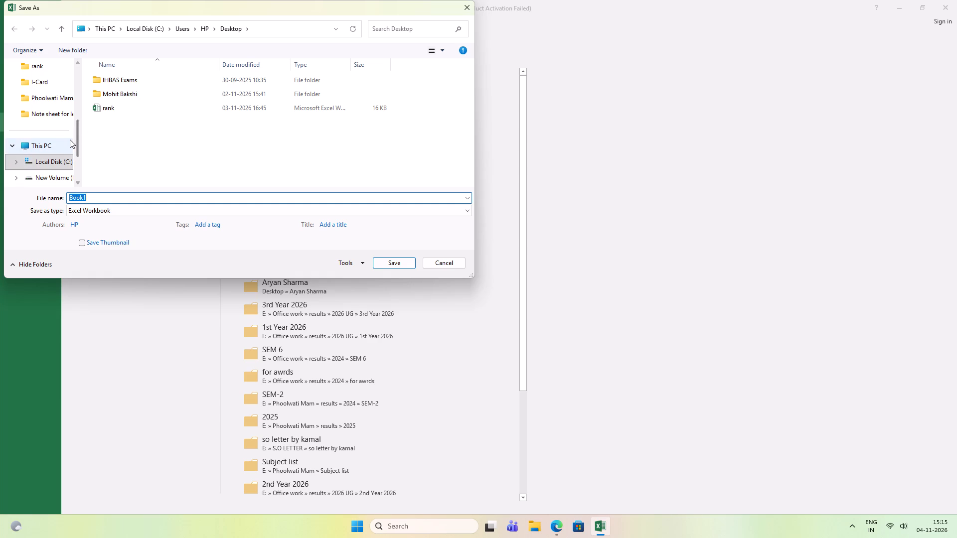
scroll(54, 127, "up", 6)
left_click_drag(78, 135, 78, 84)
left_click(39, 132)
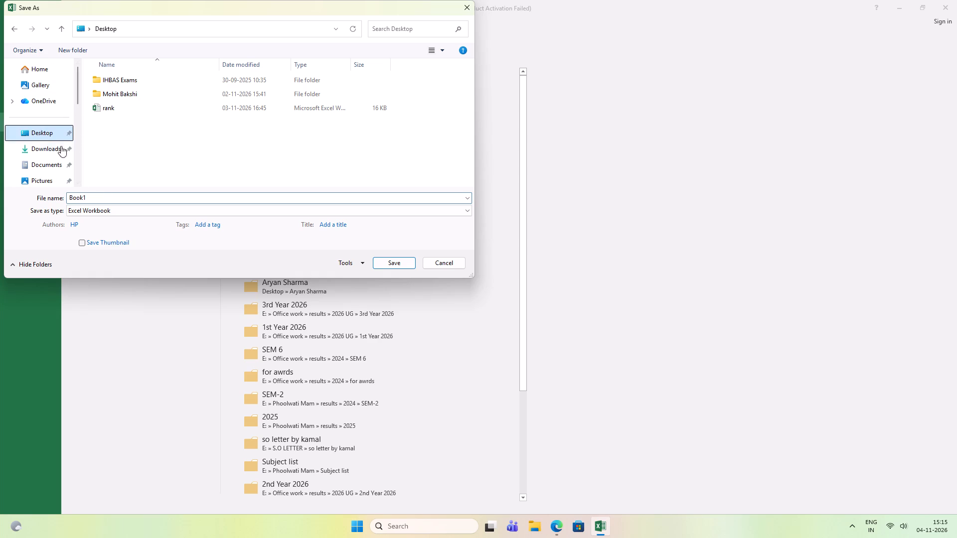
Enter "U.G. 1st Sem. B.A. (H) Hindi" as the file name, replacing the default name.
left_click(107, 199)
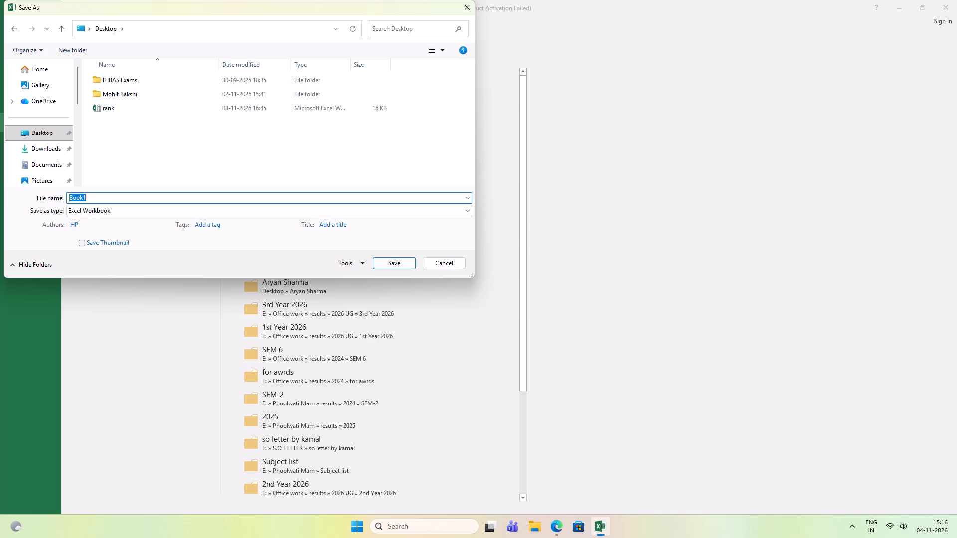
type("U.G.")
key("space")
key("1")
type("st")
key("space")
key("BackSpace")
key("BackSpace")
key("BackSpace")
key("space")
type("S")
key("BackSpace")
key("BackSpace")
type("st Sem")
type(".")
key("space")
type("B.a.")
key("BackSpace")
key("BackSpace")
type("A.")
key("space")
type("(H")
type(") Hindi")
Insert "(Nov-Dec.) 2023" between "1st Sem." and "B.A." in the file name.
key("Left")
key("Left")
key("Left")
key("Left")
key("Left")
key("Left")
key("Left")
key("Left")
key("Left")
key("Left")
key("Left")
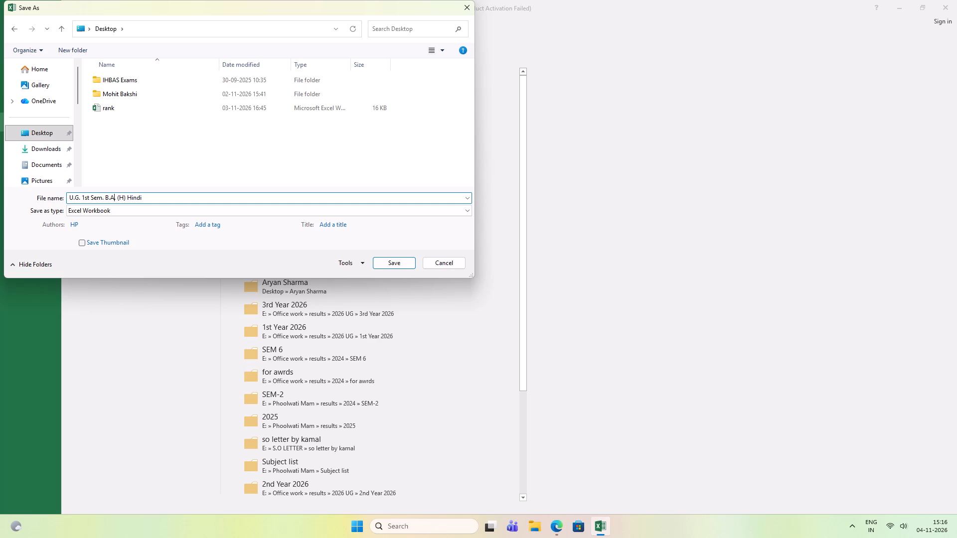
key("Left")
key("Left")
key("Left")
type("202")
key("BackSpace")
key("BackSpace")
key("BackSpace")
type("(Nov-Dec.")
type(")")
key("space")
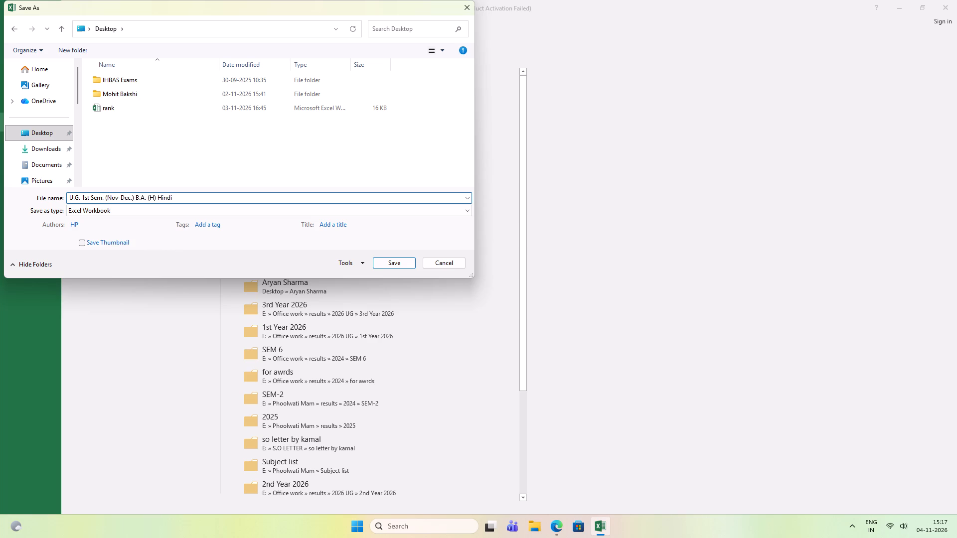
type("20")
type("23")
key("space")
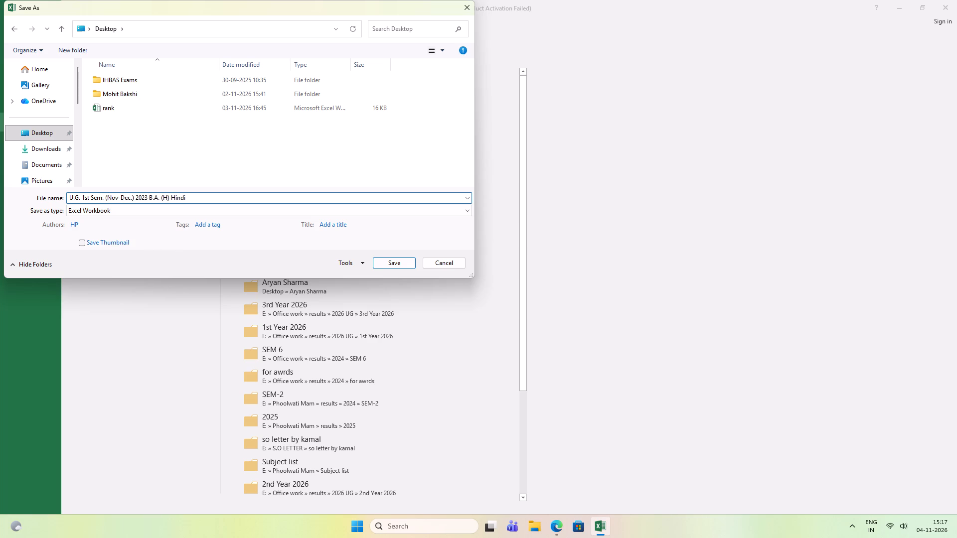
left_click(196, 203)
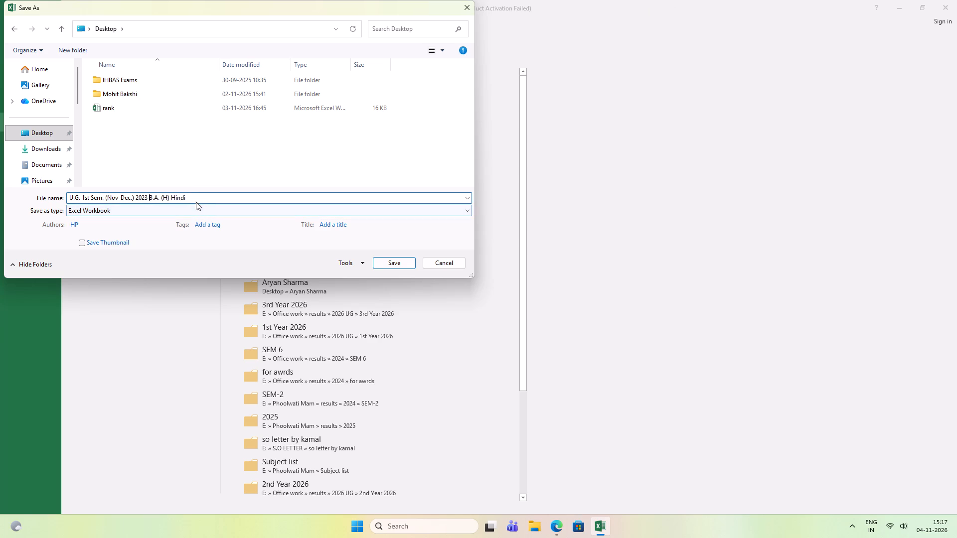
Save the workbook to the Desktop as an Excel Workbook named "U.G. 1st Sem. (Nov-Dec.) 2023 B.A. (H) Hindi".
left_click(196, 199)
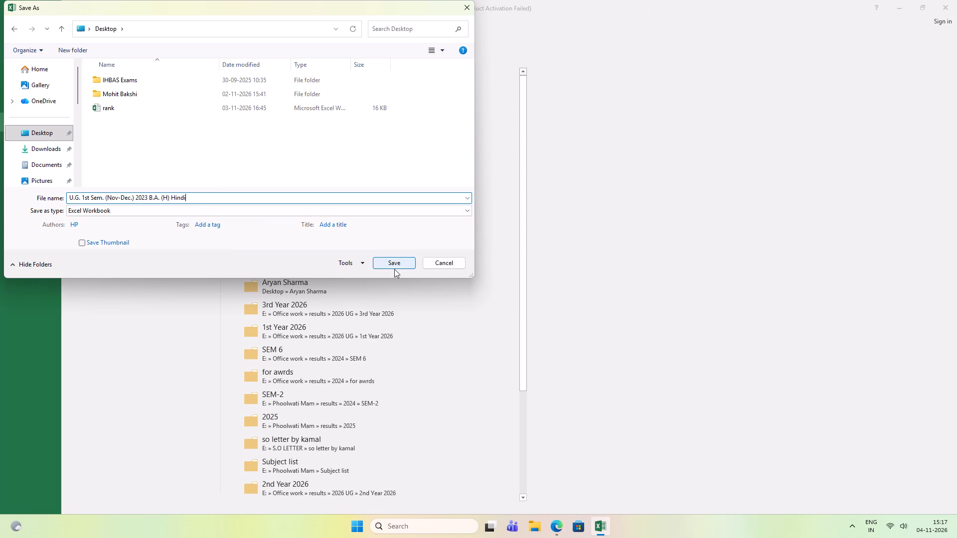
left_click(400, 265)
Look over the student records in the Basic Details column on Sheet1 and select that entire column.
left_click(647, 255)
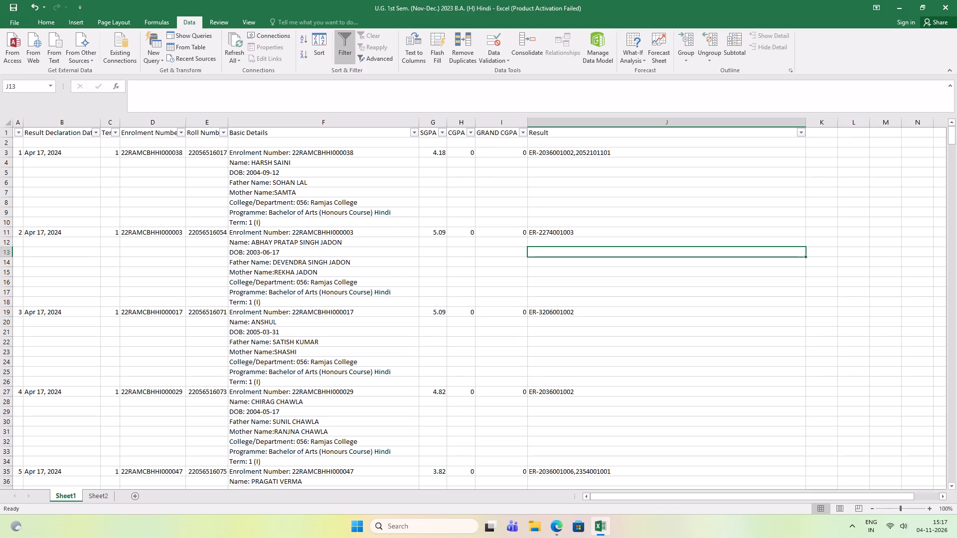
scroll(719, 295, "up", 8)
scroll(0, 534, "up", 2)
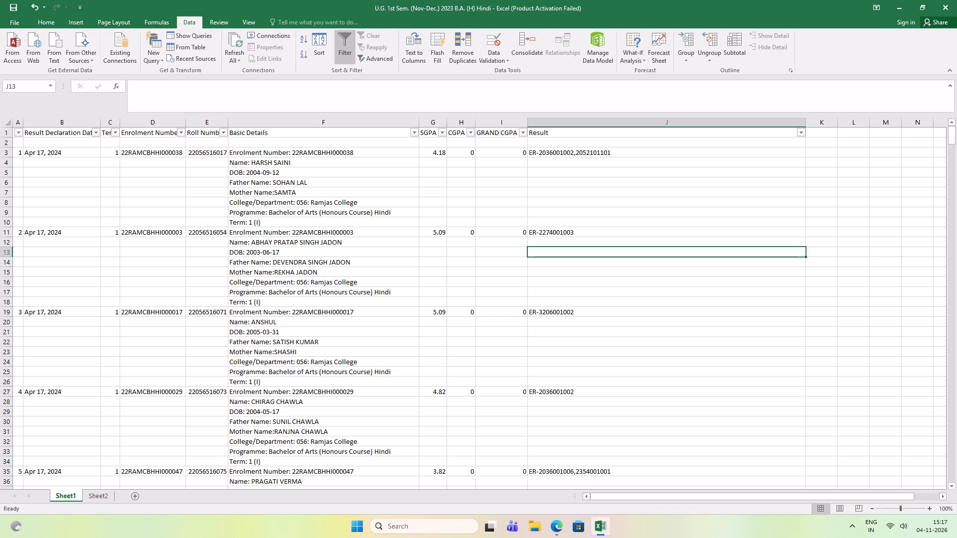
left_click(286, 134)
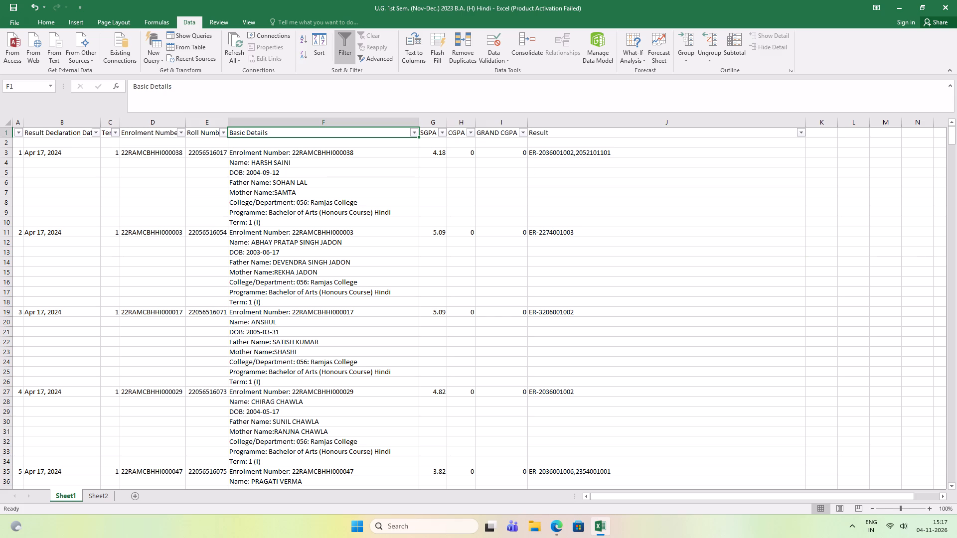
scroll(441, 347, "down", 7)
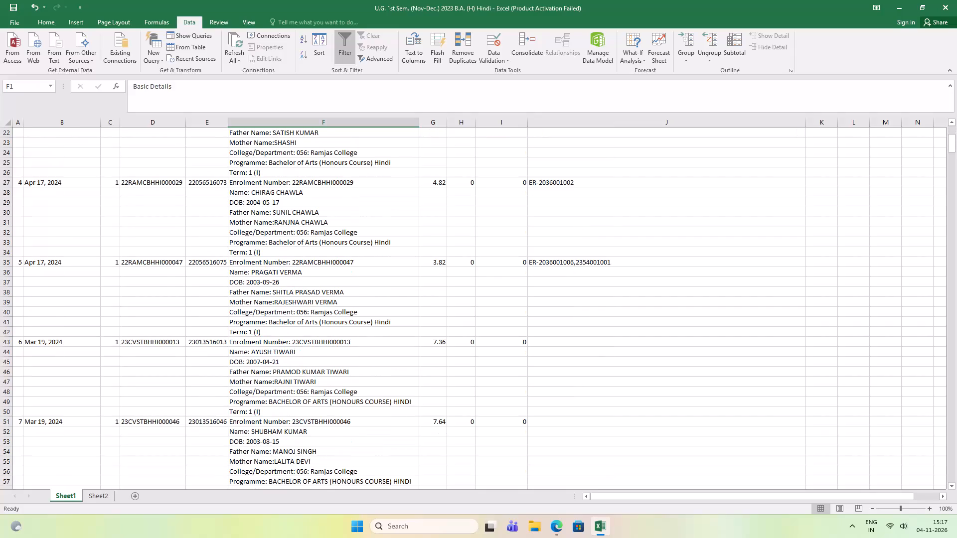
scroll(441, 344, "down", 4)
scroll(442, 346, "up", 11)
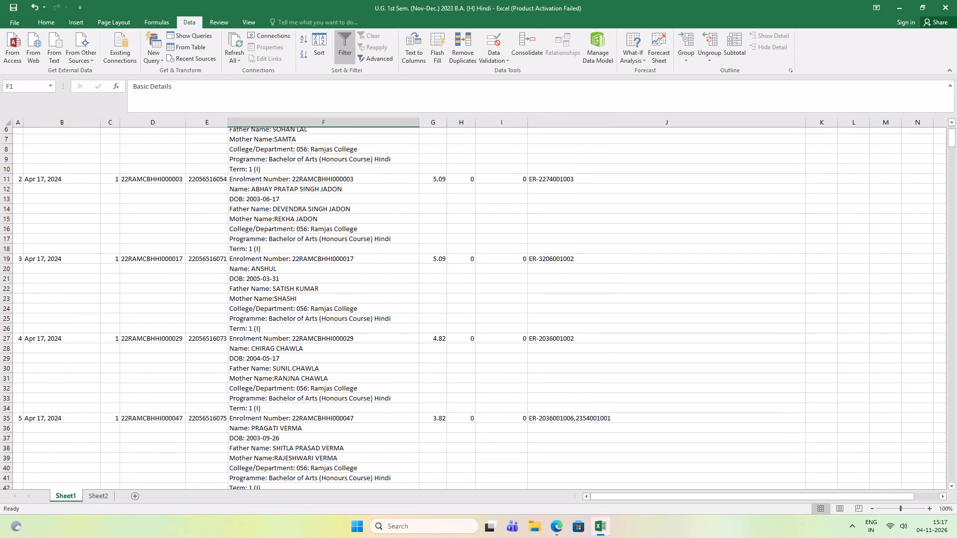
scroll(442, 344, "up", 19)
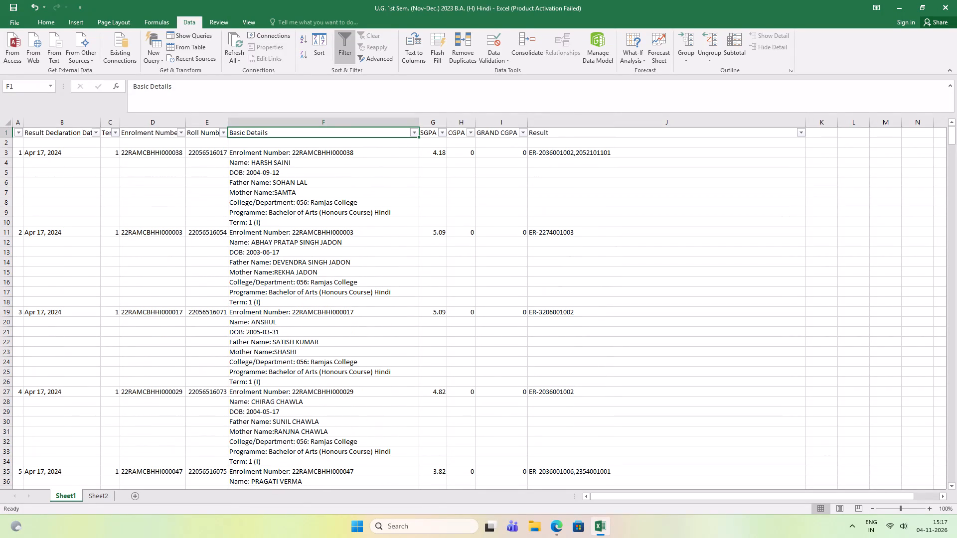
left_click(314, 122)
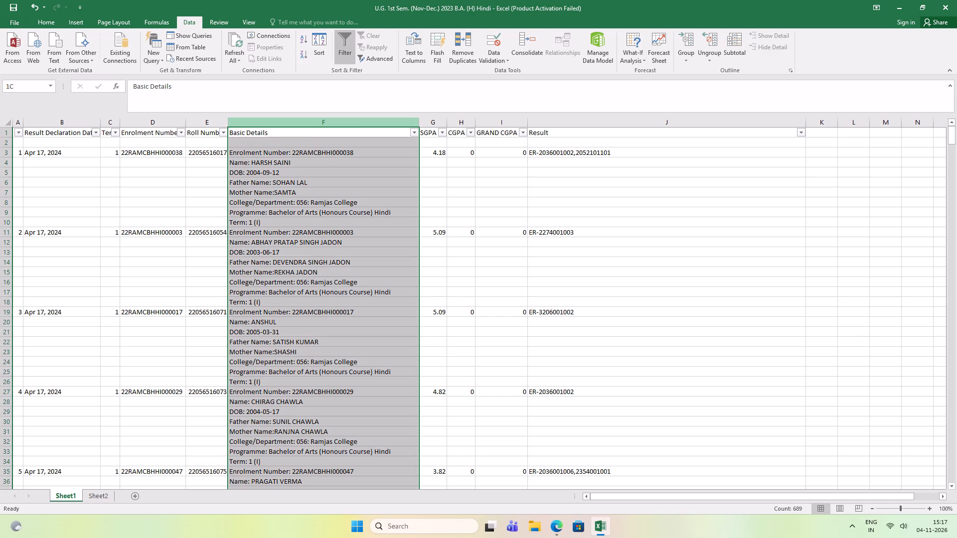
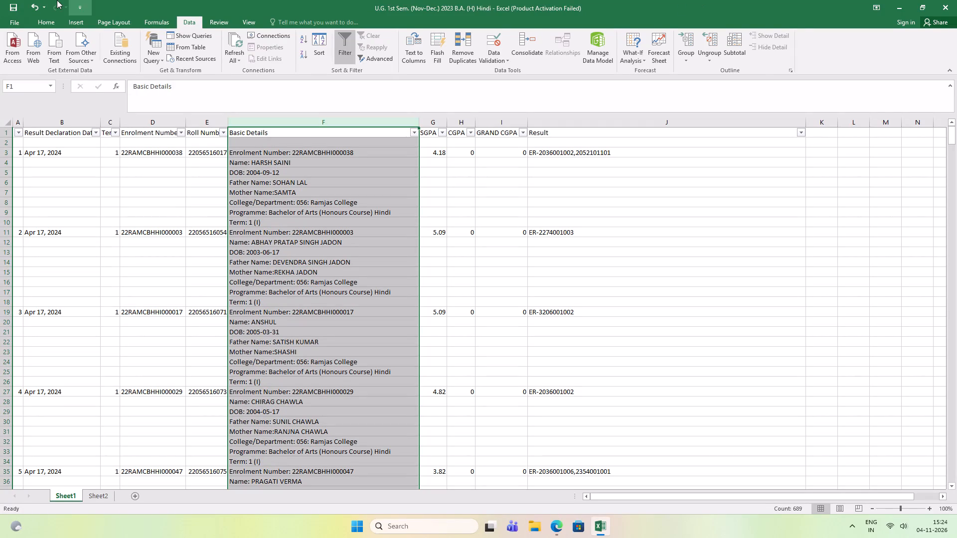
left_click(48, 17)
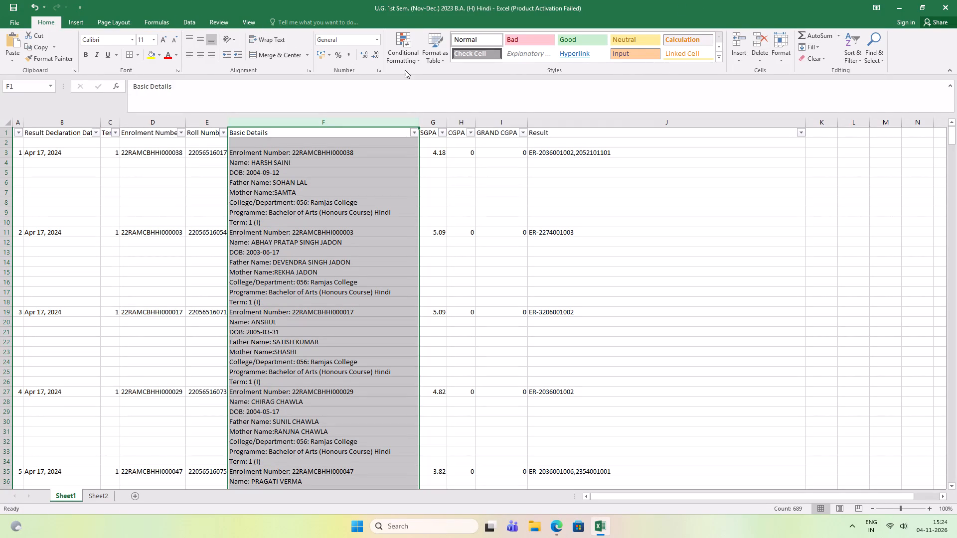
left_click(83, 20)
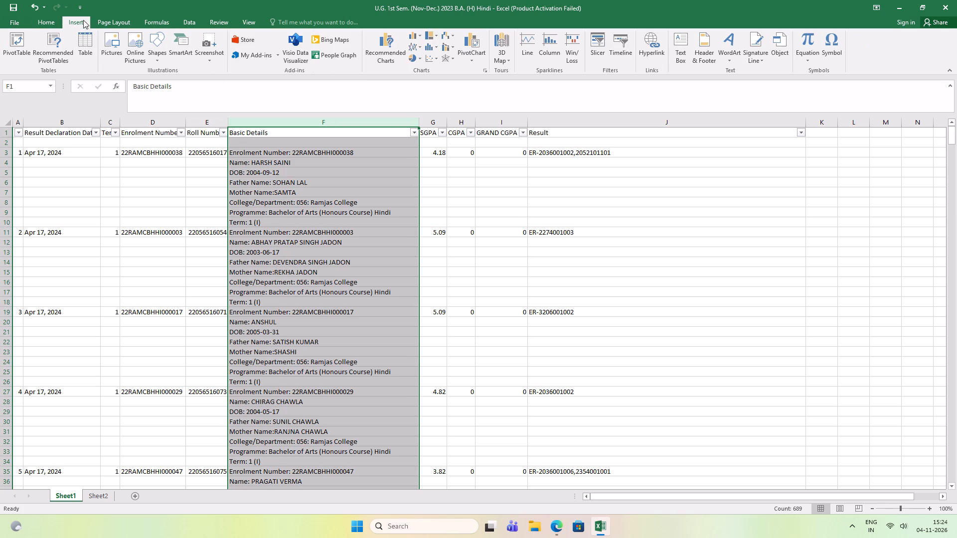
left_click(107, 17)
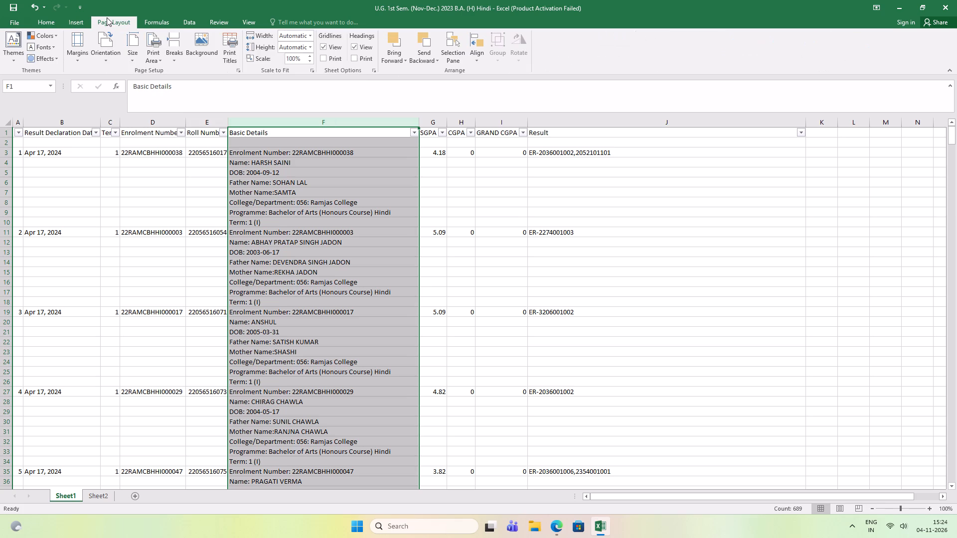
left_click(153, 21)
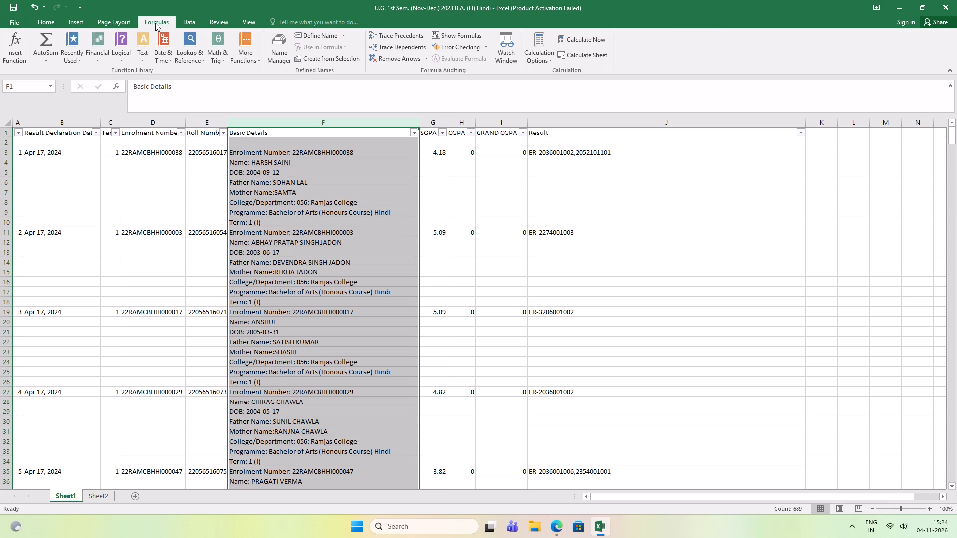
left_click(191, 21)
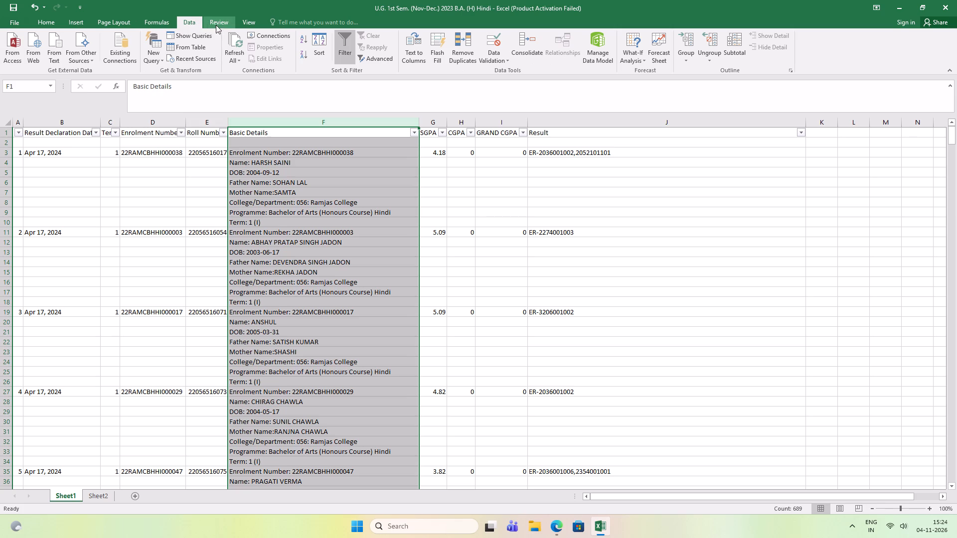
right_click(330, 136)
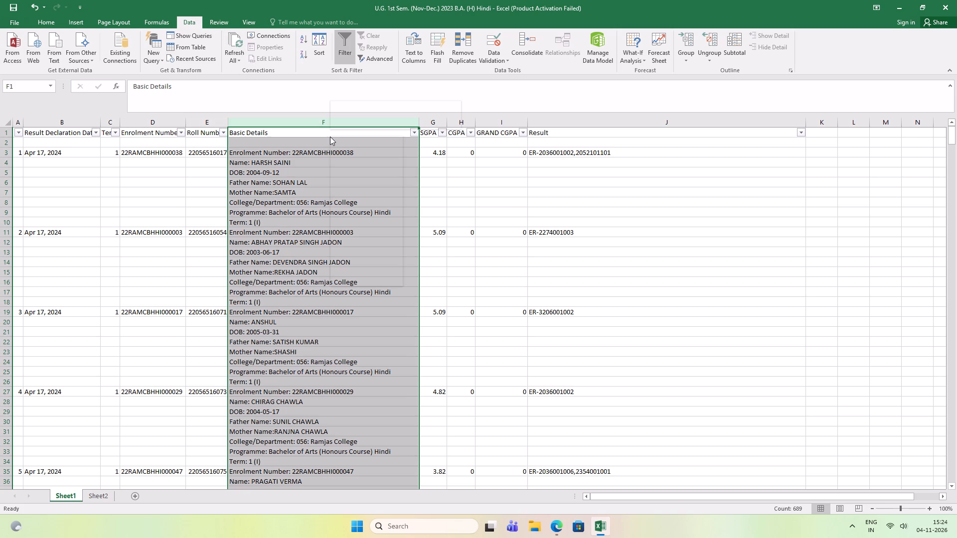
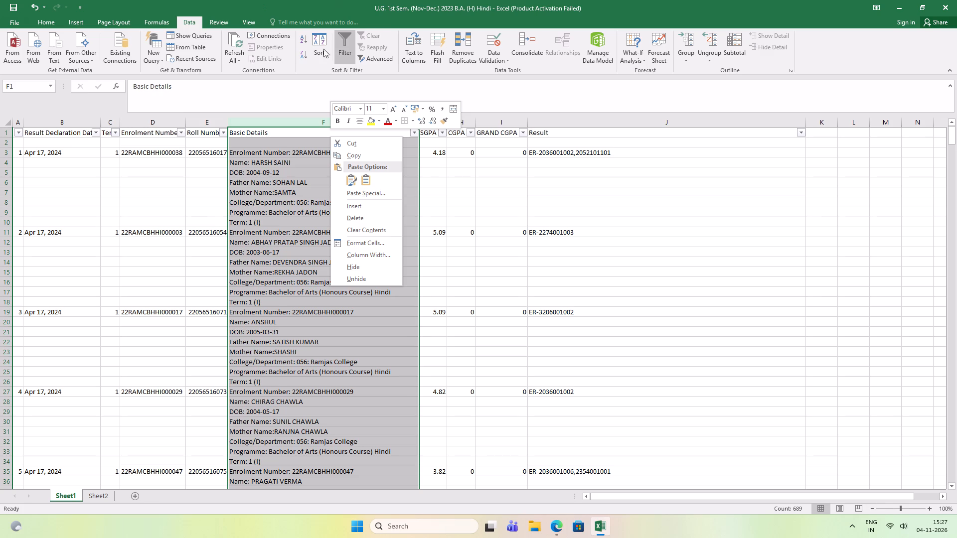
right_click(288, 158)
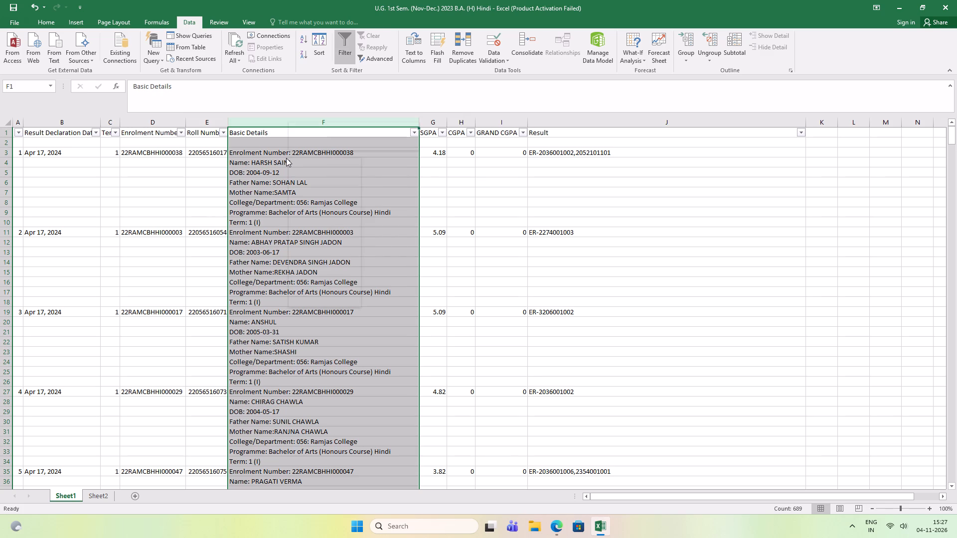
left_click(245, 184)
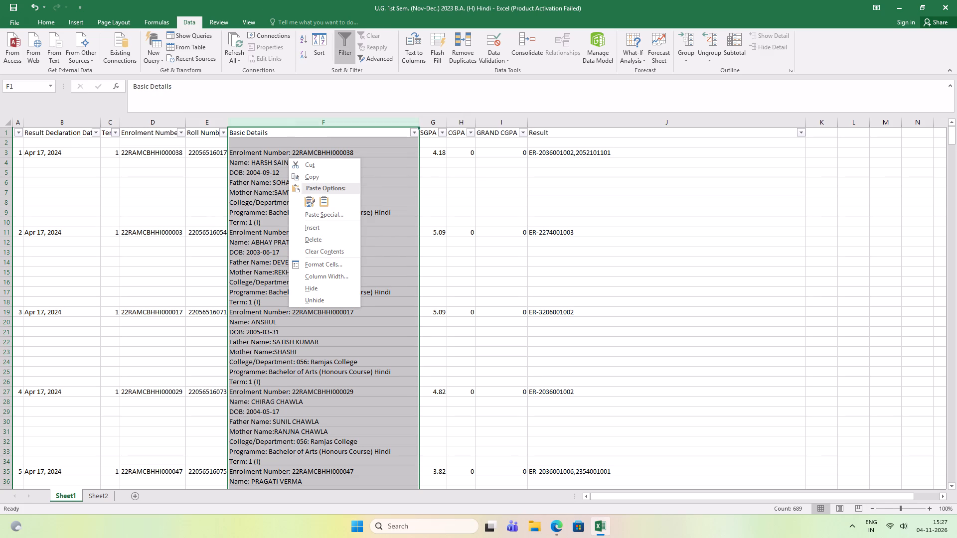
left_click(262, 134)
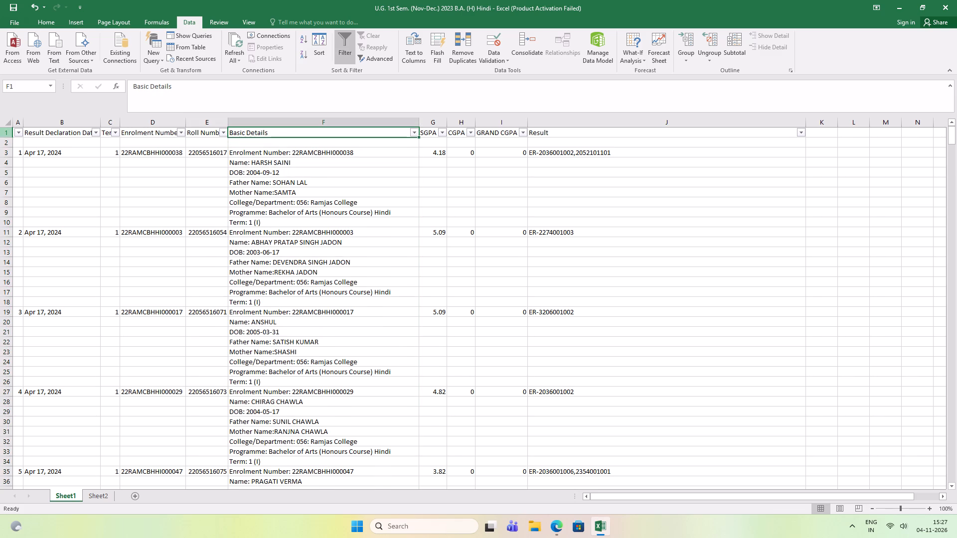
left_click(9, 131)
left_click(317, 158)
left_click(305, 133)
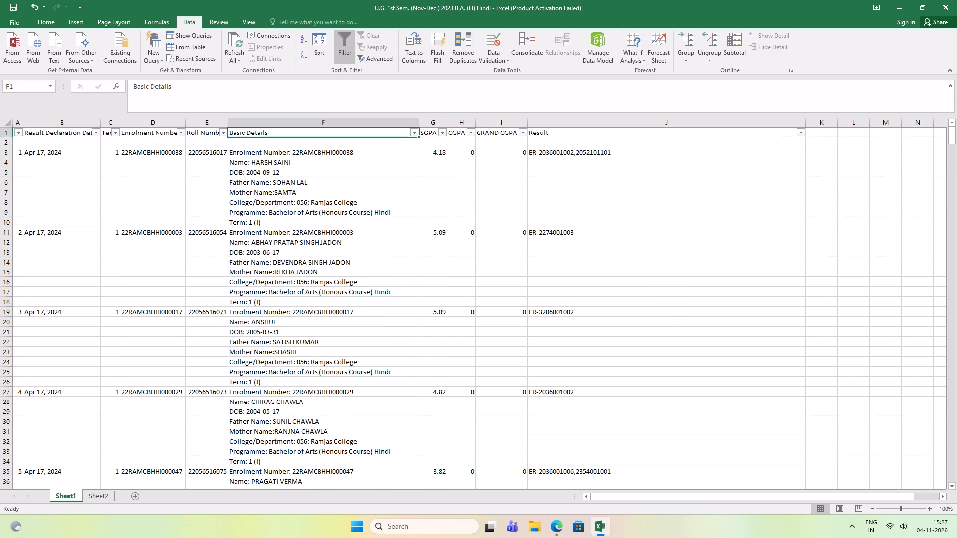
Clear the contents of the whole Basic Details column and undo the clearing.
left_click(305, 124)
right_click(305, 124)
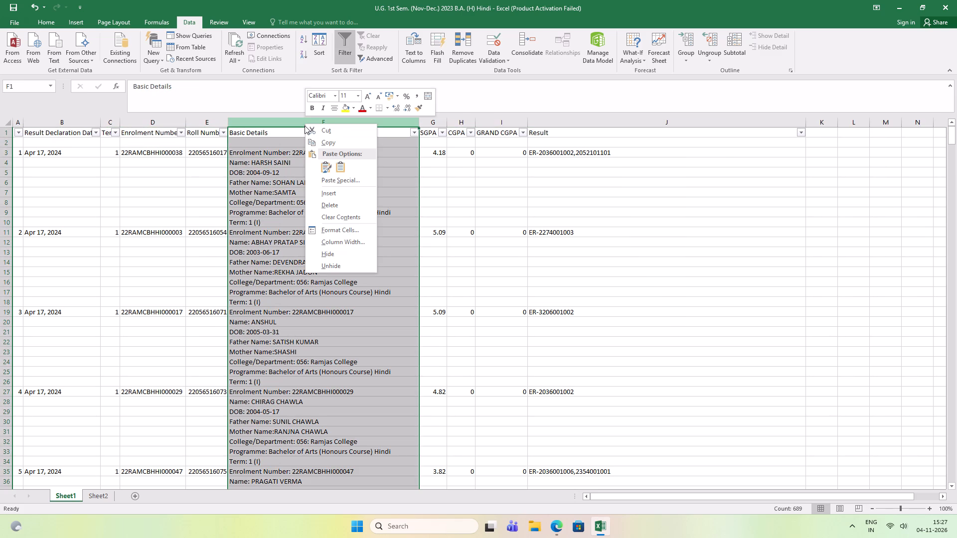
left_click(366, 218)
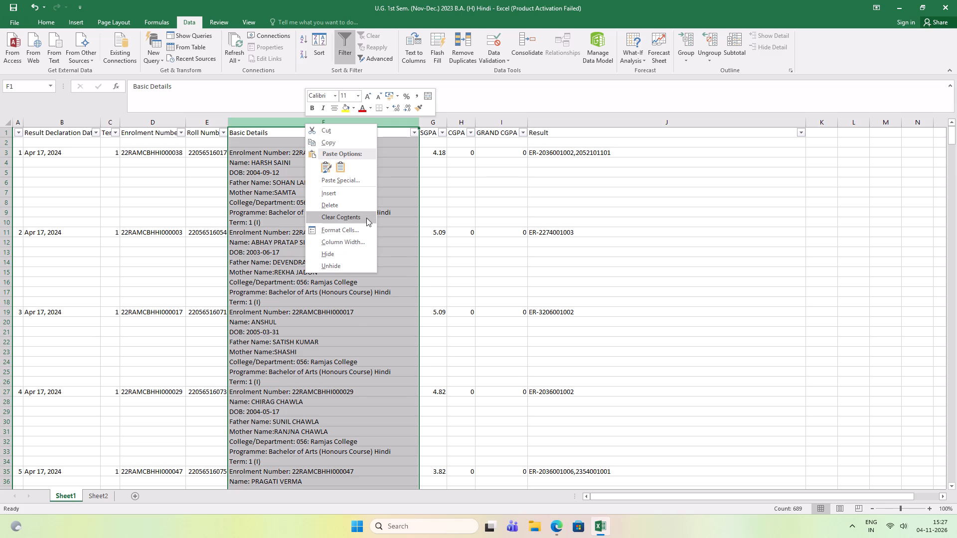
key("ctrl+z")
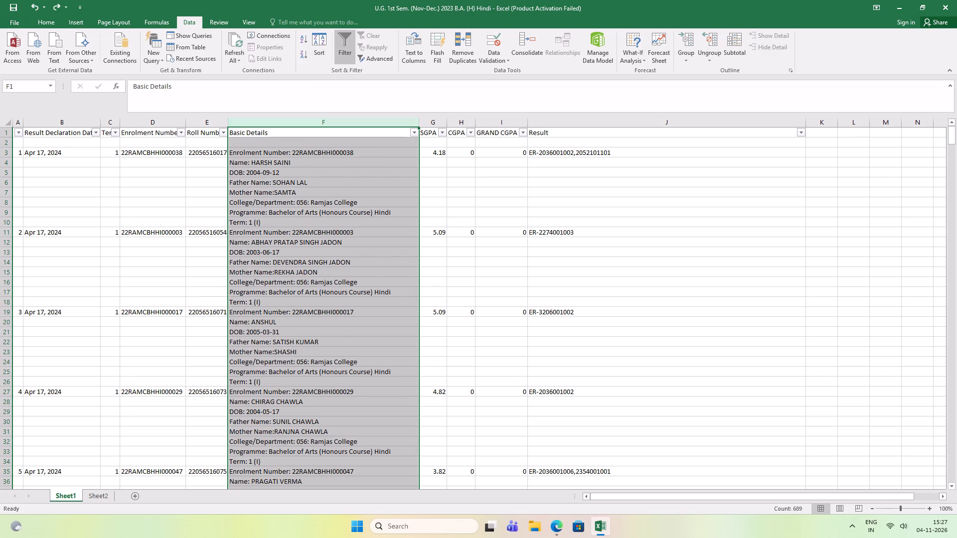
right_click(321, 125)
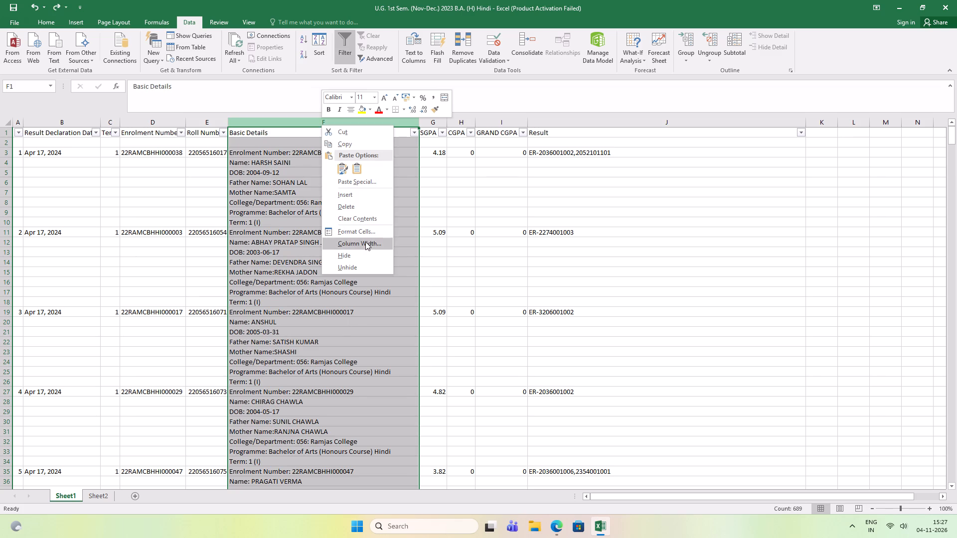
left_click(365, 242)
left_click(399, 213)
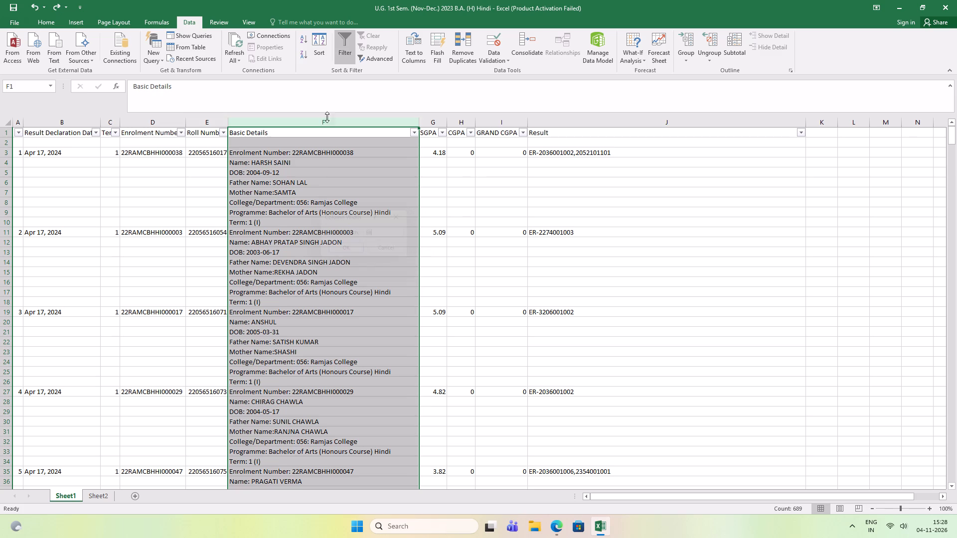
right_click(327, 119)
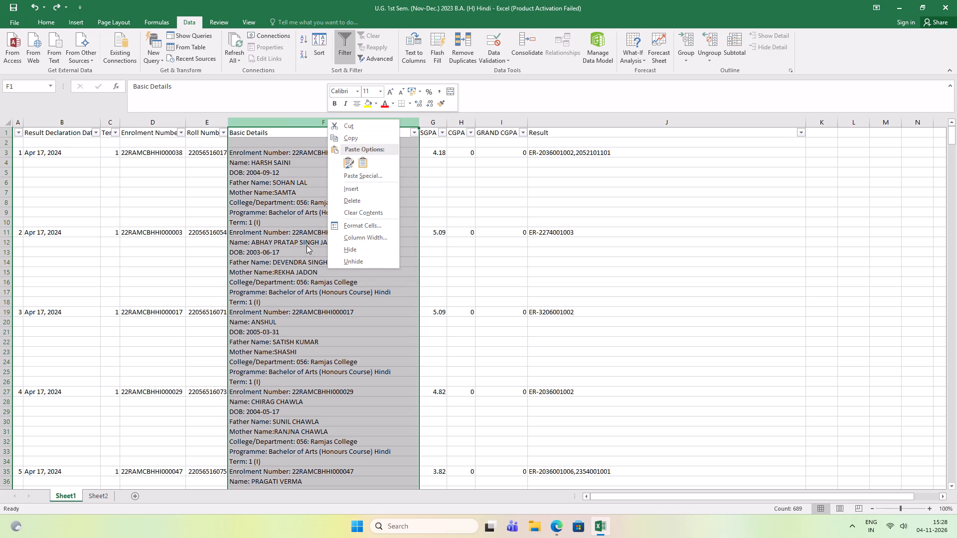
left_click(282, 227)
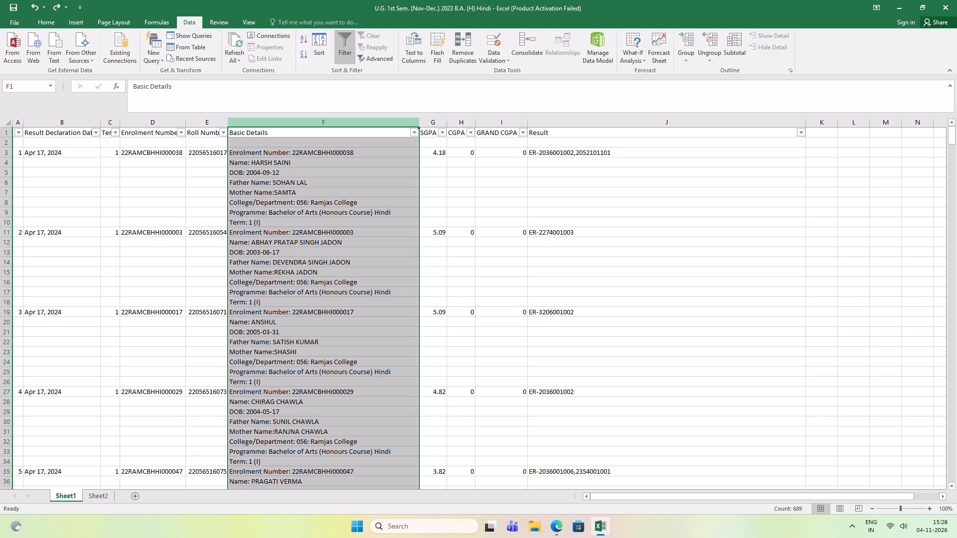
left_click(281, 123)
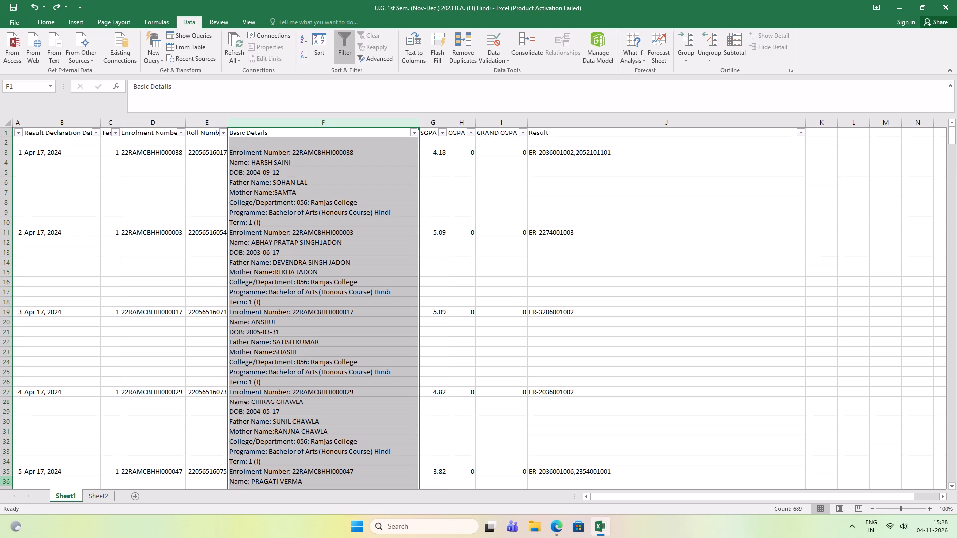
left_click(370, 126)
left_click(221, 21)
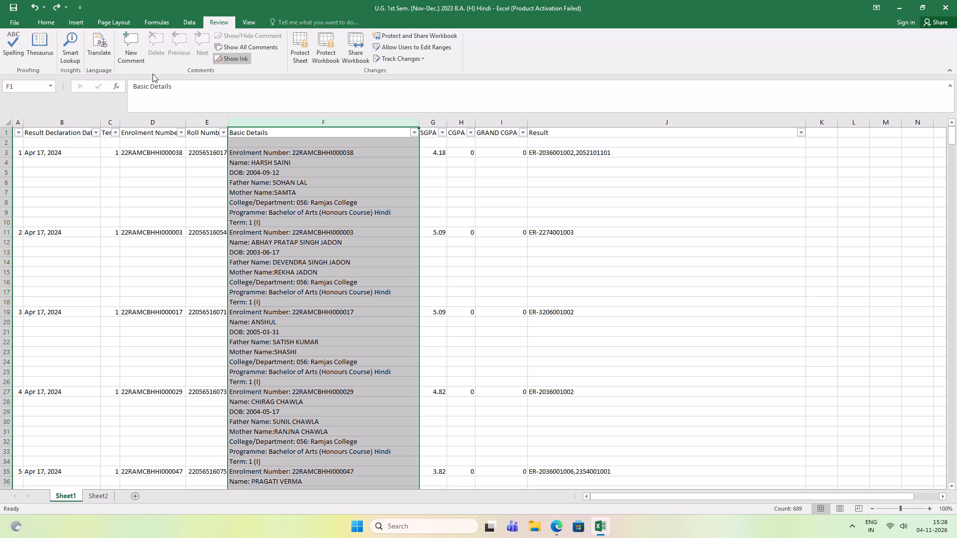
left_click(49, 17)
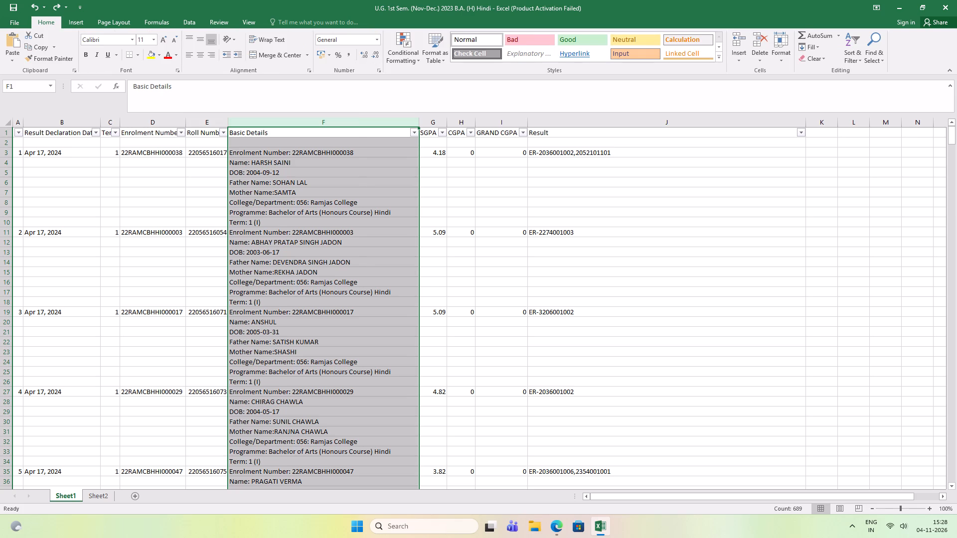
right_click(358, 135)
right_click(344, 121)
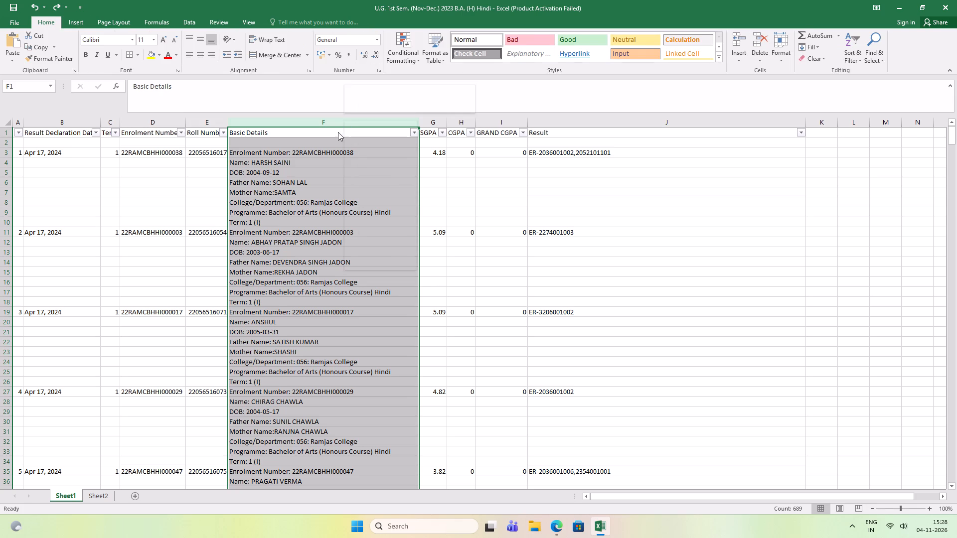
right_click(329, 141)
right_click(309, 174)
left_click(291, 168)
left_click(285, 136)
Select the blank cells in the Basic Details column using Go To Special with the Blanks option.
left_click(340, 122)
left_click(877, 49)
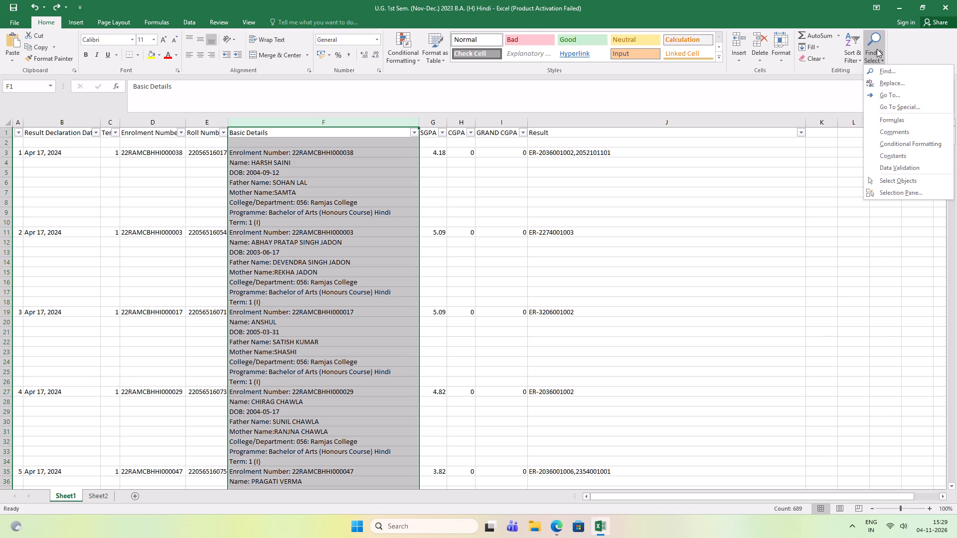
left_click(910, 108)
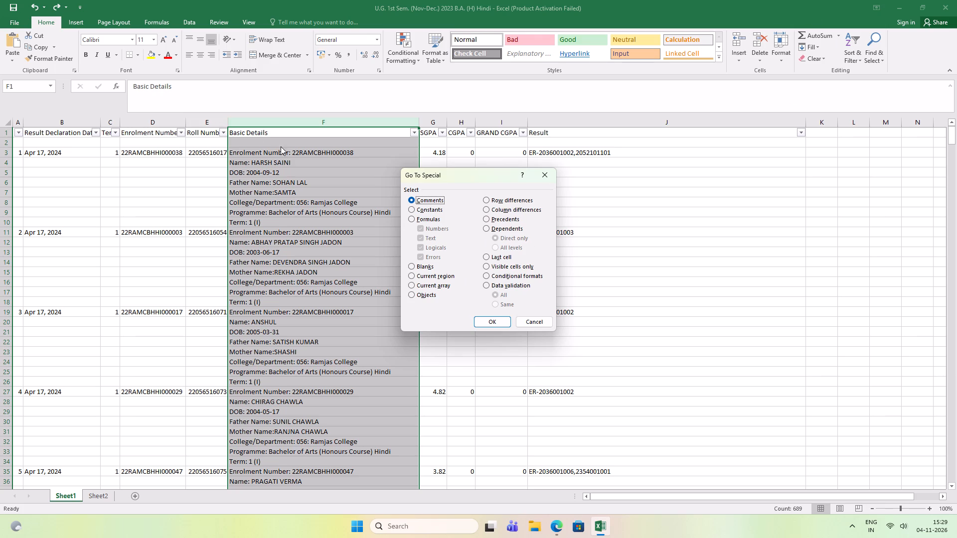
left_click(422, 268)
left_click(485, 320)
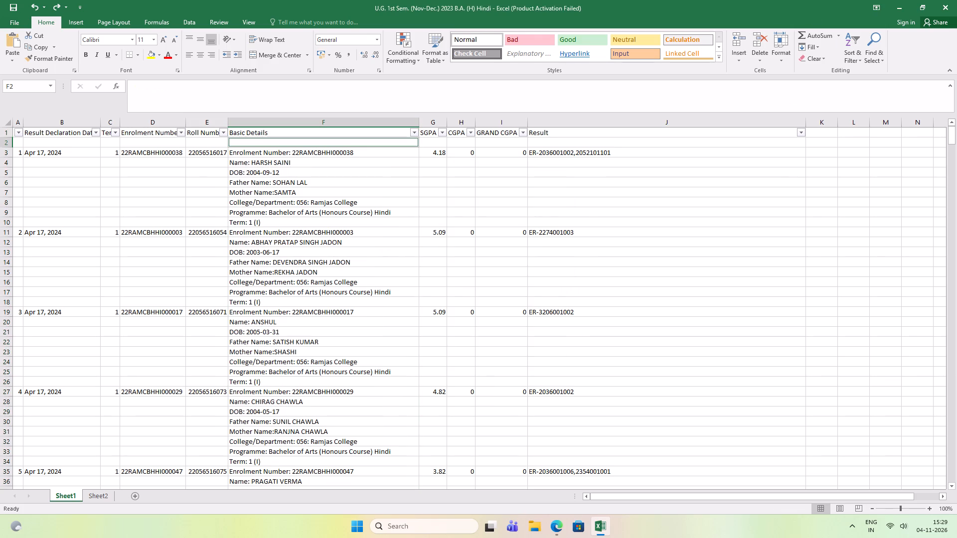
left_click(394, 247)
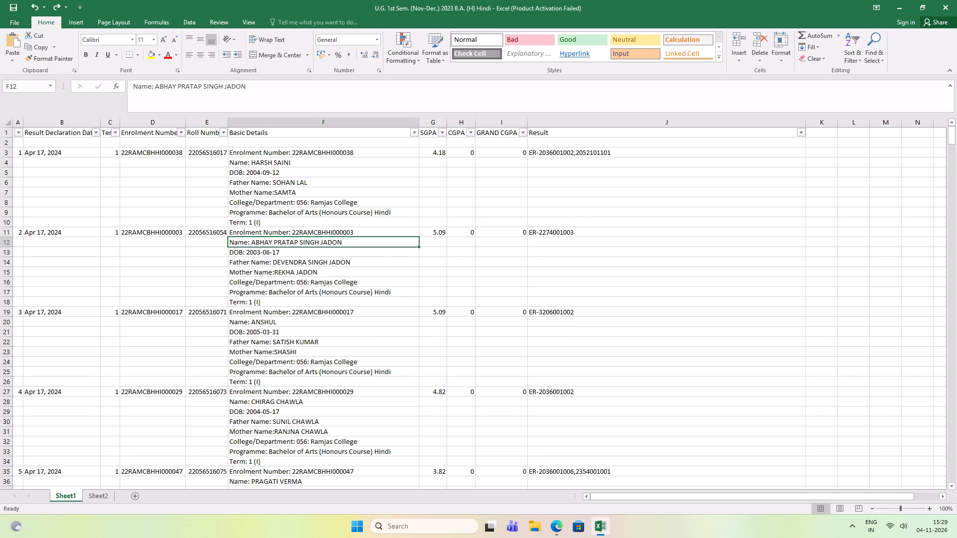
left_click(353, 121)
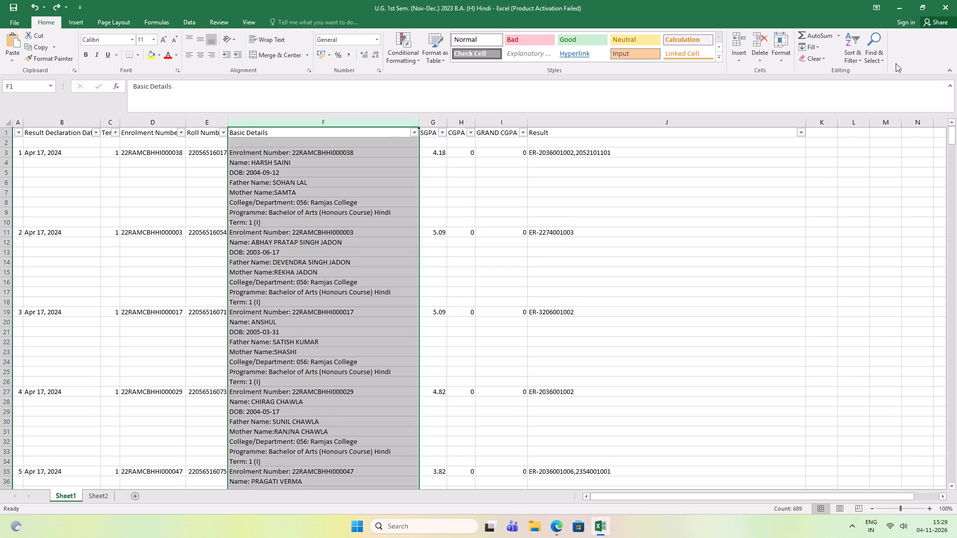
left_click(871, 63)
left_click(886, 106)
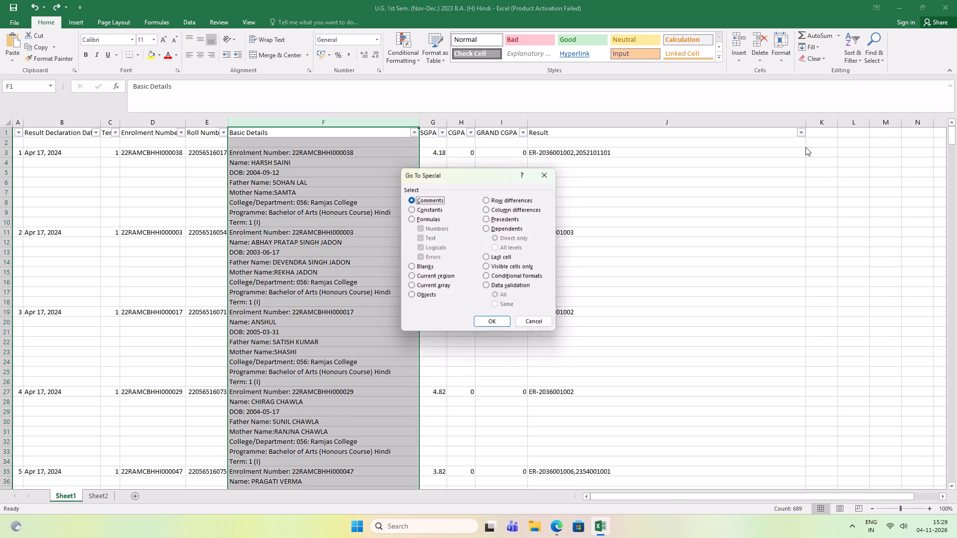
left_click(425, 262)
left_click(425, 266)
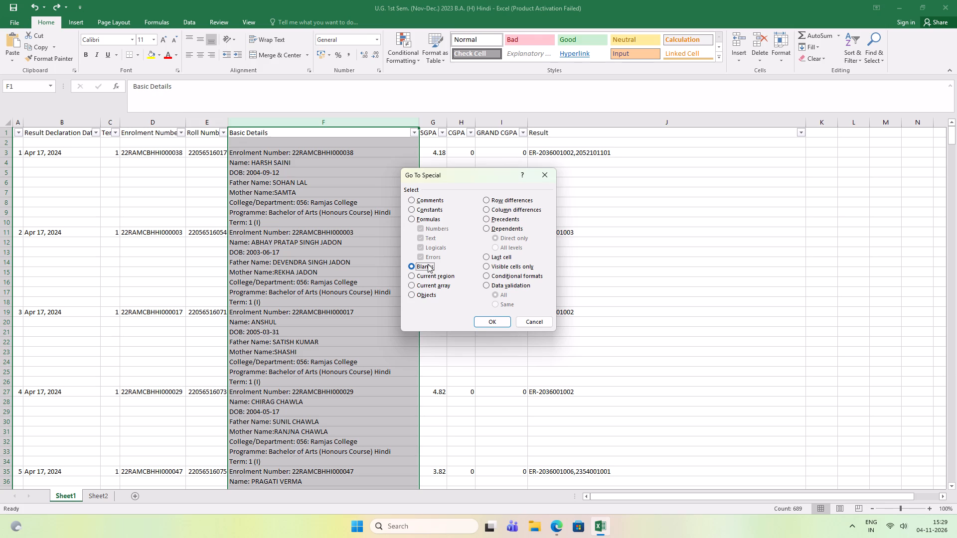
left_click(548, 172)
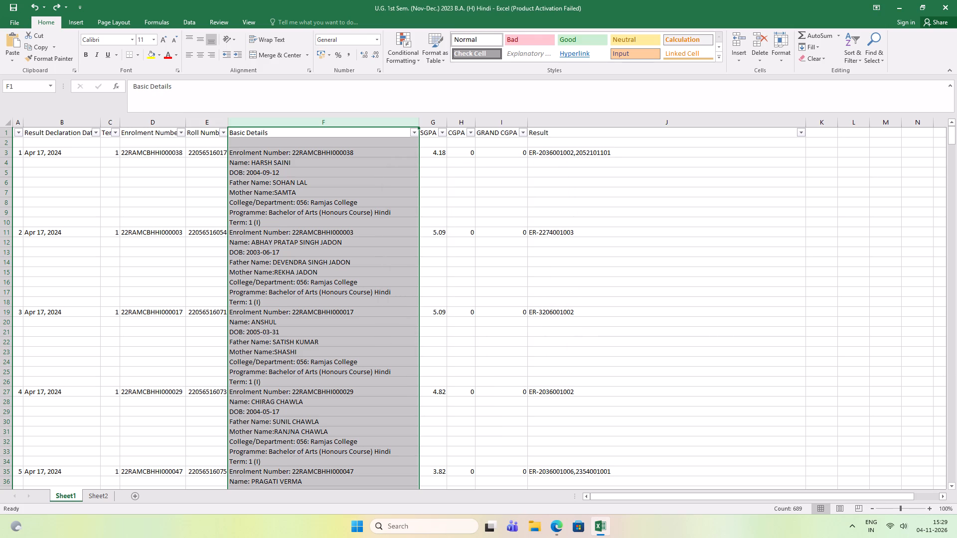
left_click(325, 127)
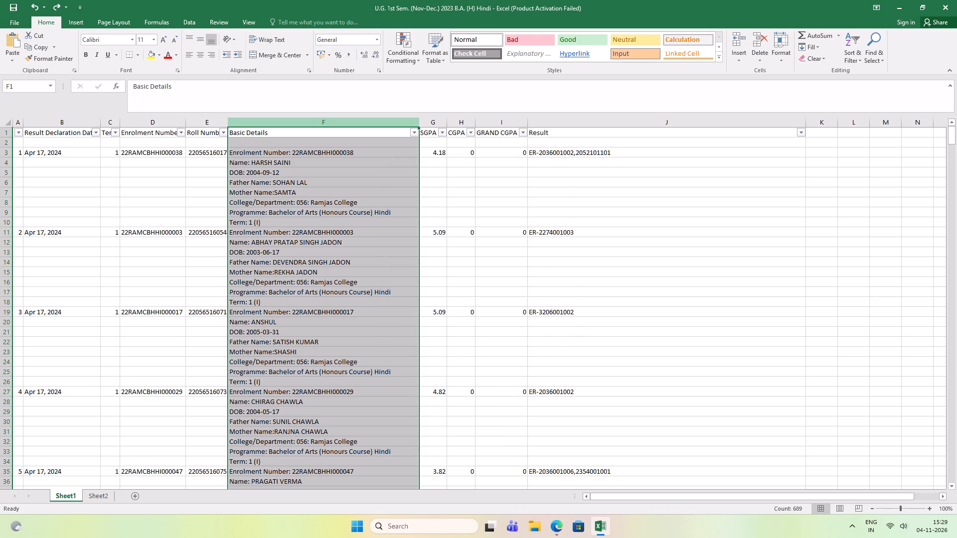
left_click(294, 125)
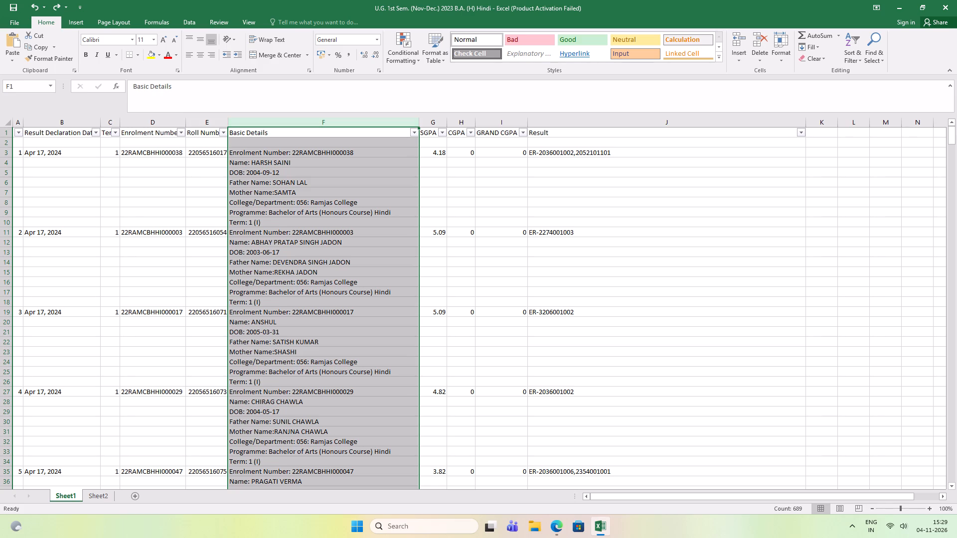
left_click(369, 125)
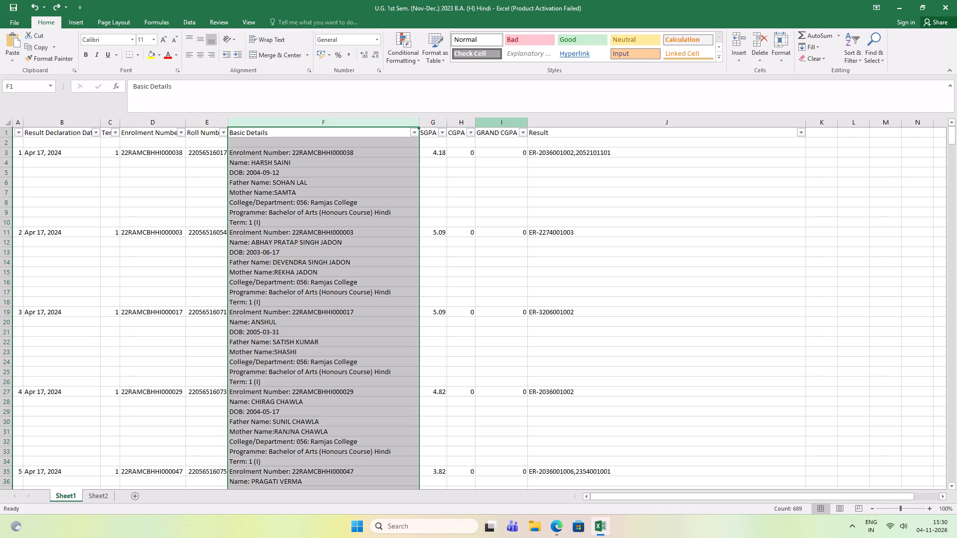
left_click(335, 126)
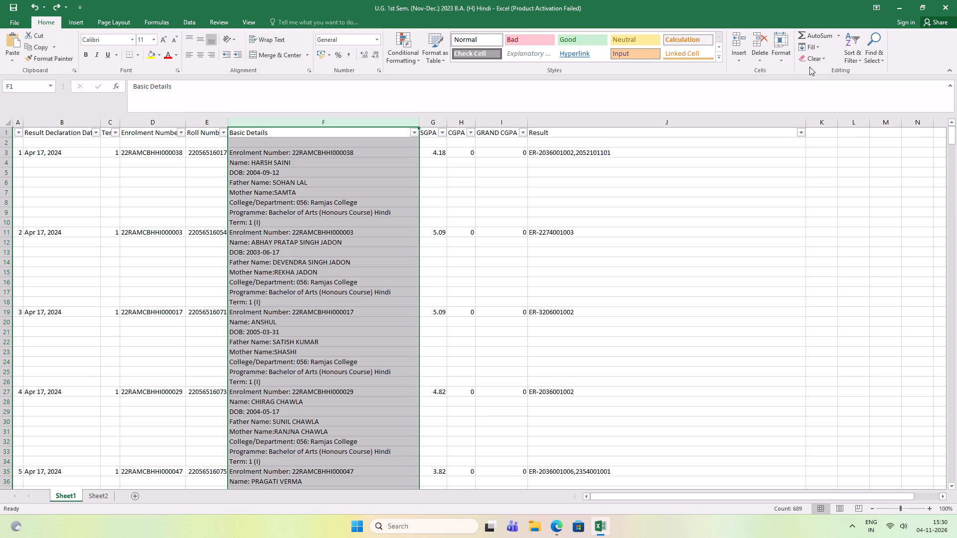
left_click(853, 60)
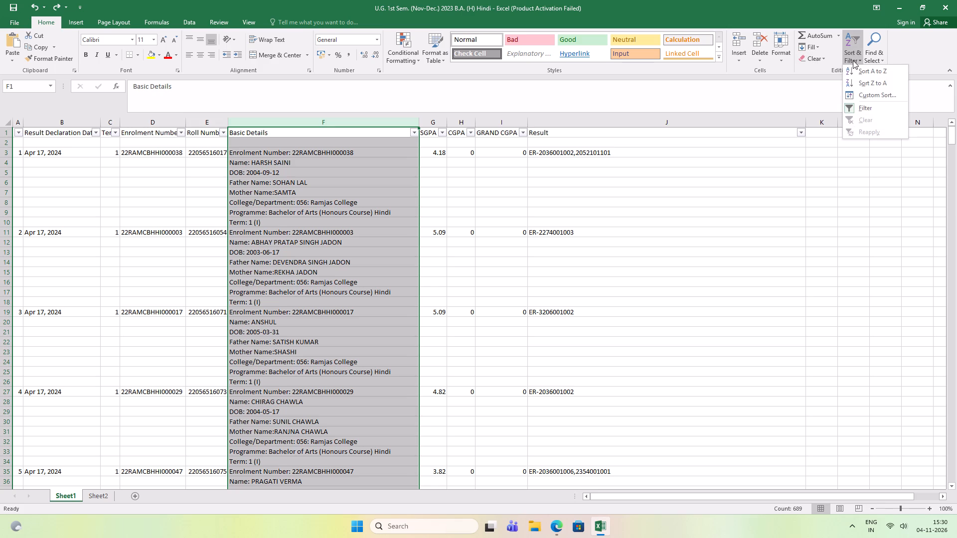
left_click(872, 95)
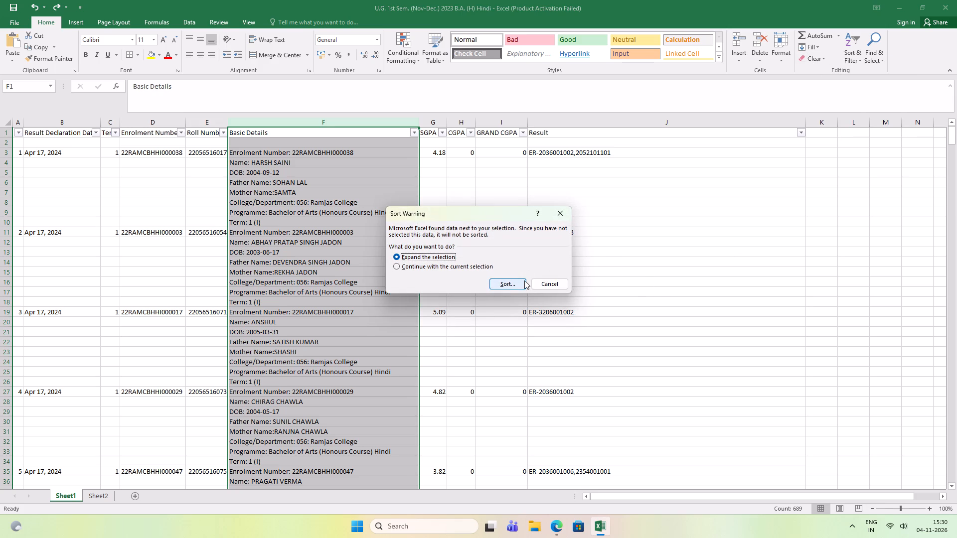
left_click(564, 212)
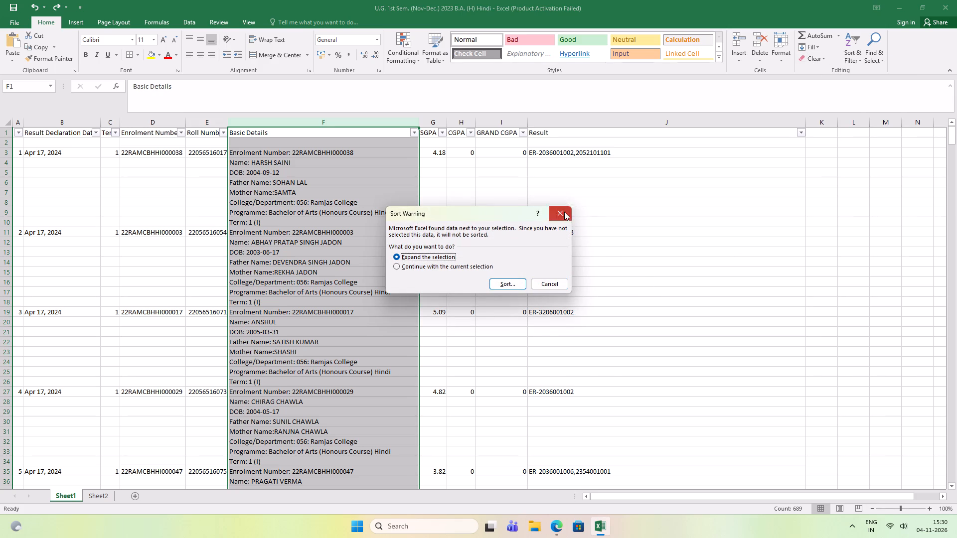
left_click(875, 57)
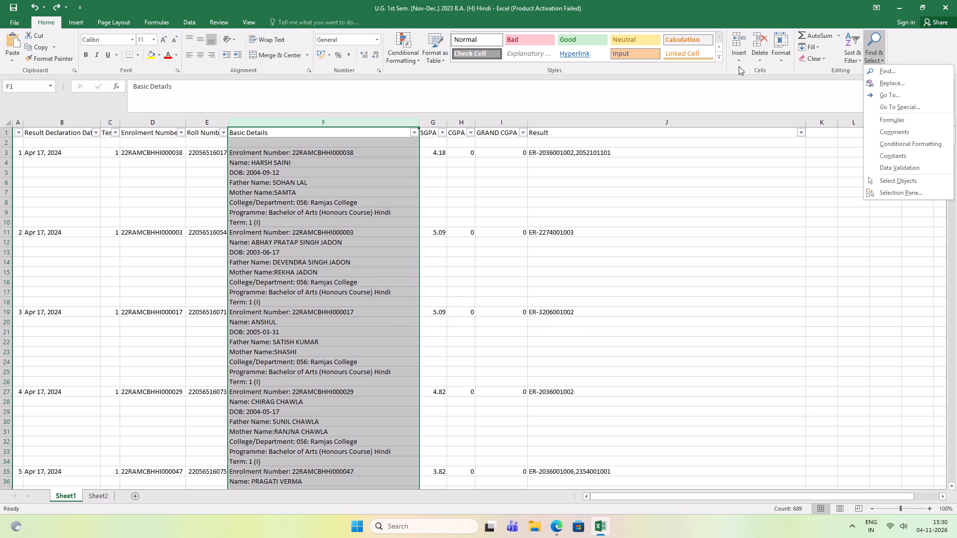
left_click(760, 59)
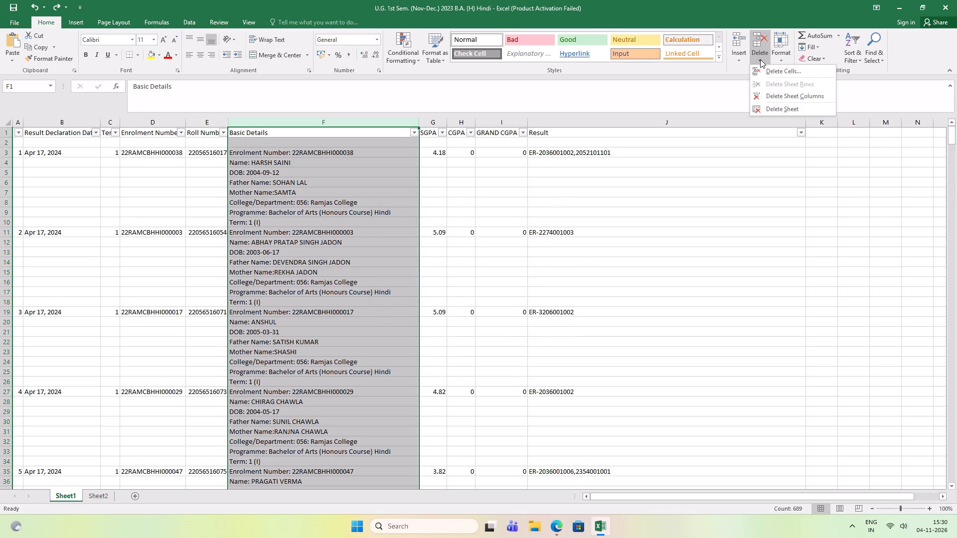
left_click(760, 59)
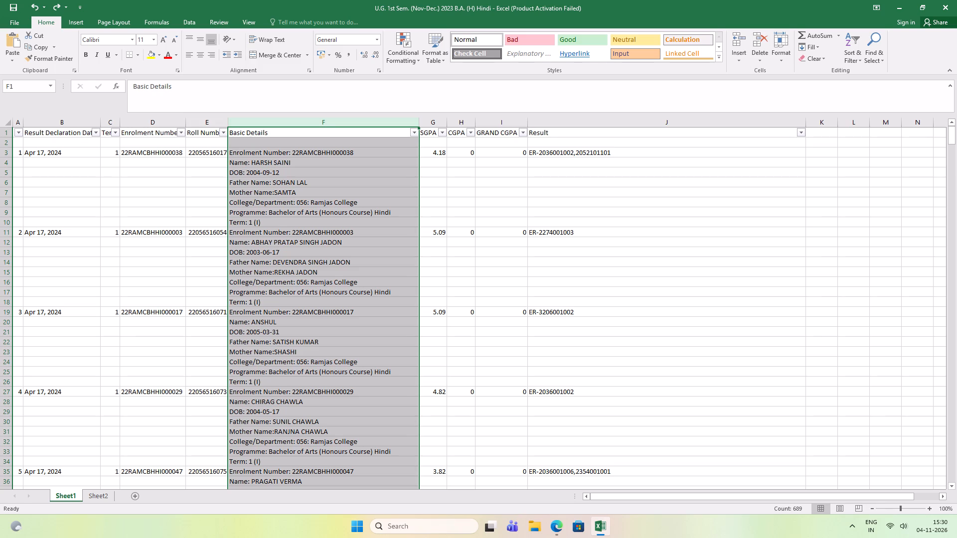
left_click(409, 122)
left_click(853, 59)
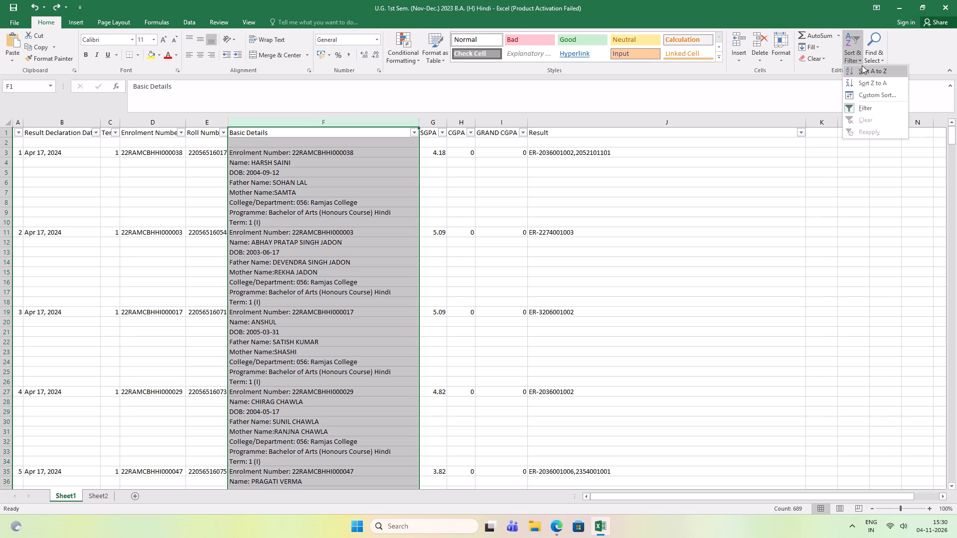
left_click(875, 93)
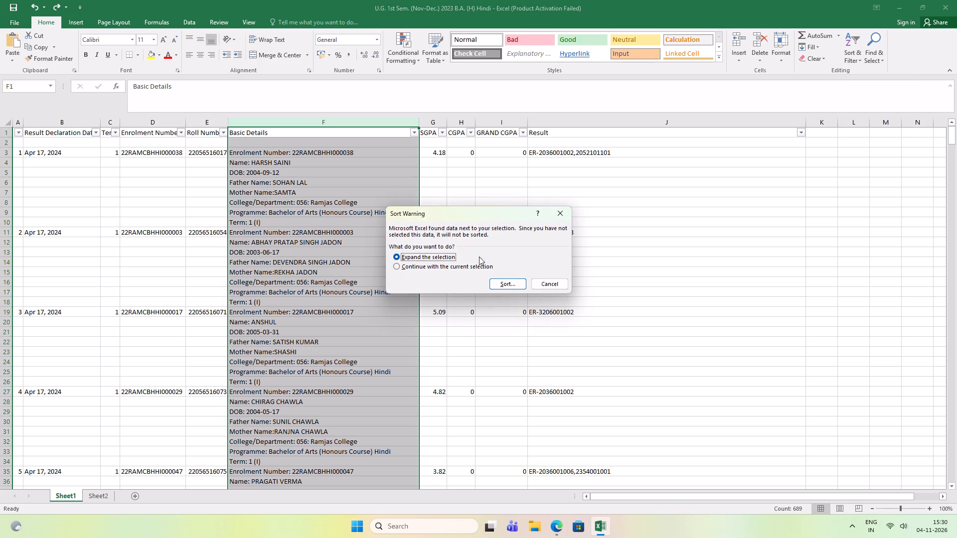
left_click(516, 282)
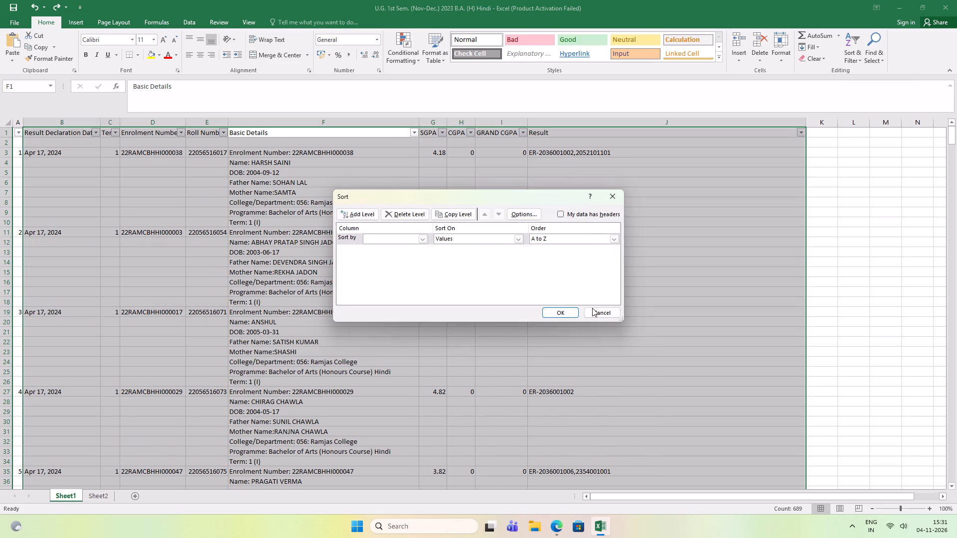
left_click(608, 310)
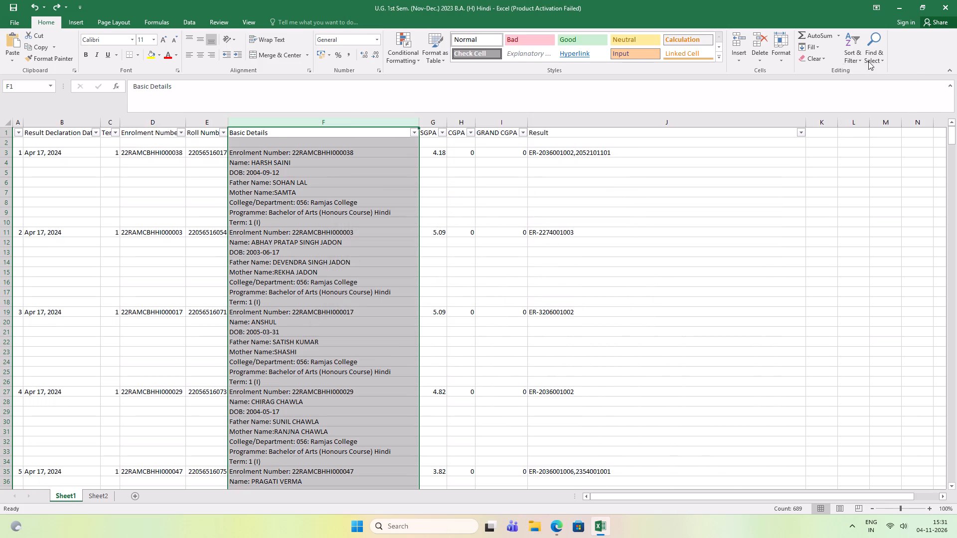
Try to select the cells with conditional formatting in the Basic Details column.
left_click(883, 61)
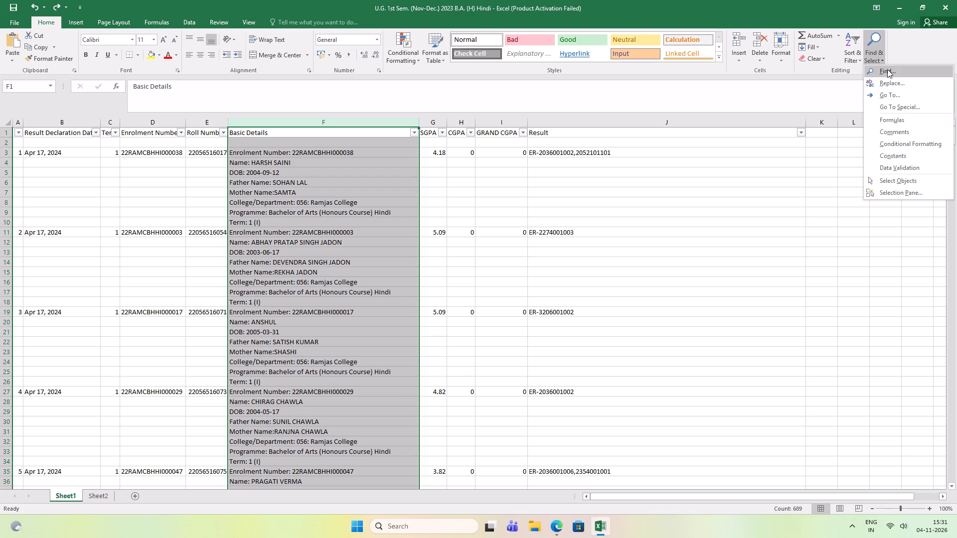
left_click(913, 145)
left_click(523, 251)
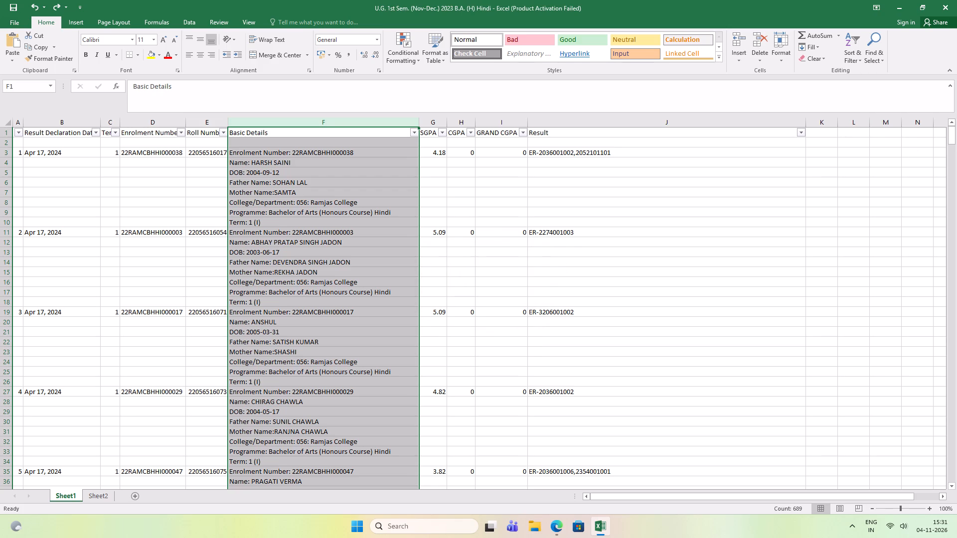
Turn on the Select Objects mode for the worksheet.
left_click(873, 51)
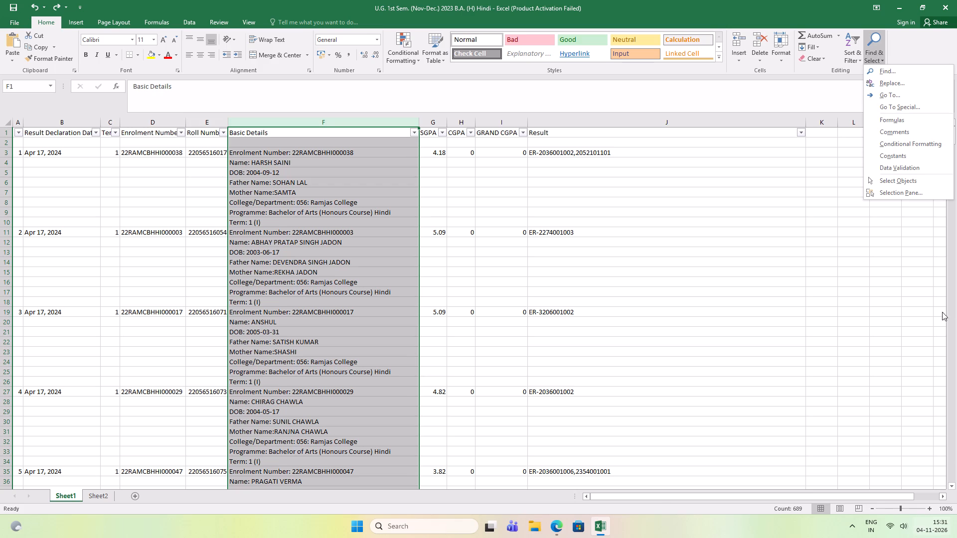
left_click(907, 180)
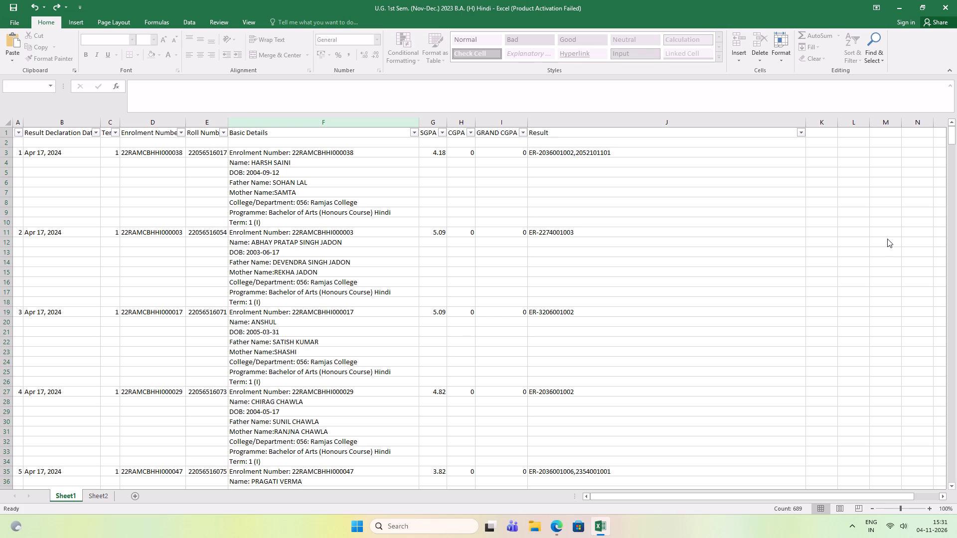
Undo the last edit that removed the Division column.
key("ctrl+z")
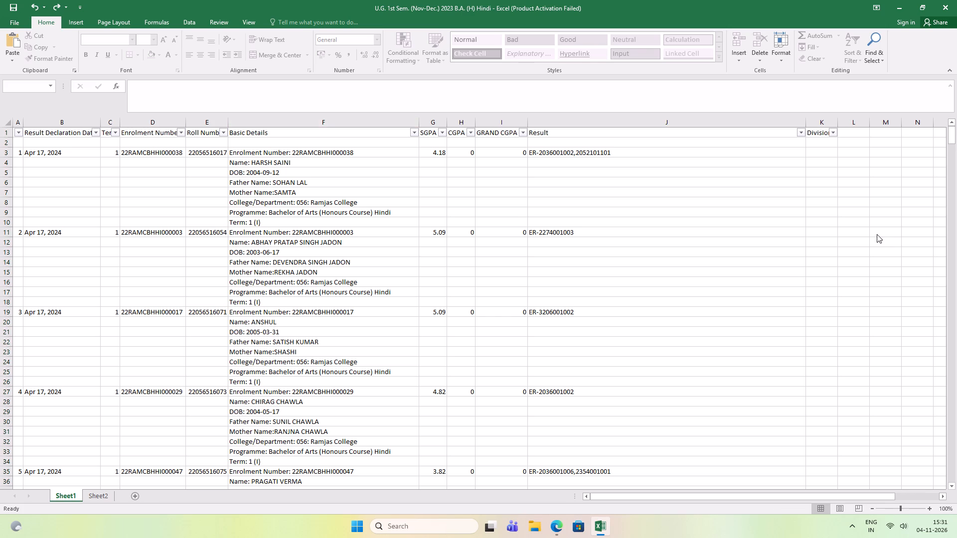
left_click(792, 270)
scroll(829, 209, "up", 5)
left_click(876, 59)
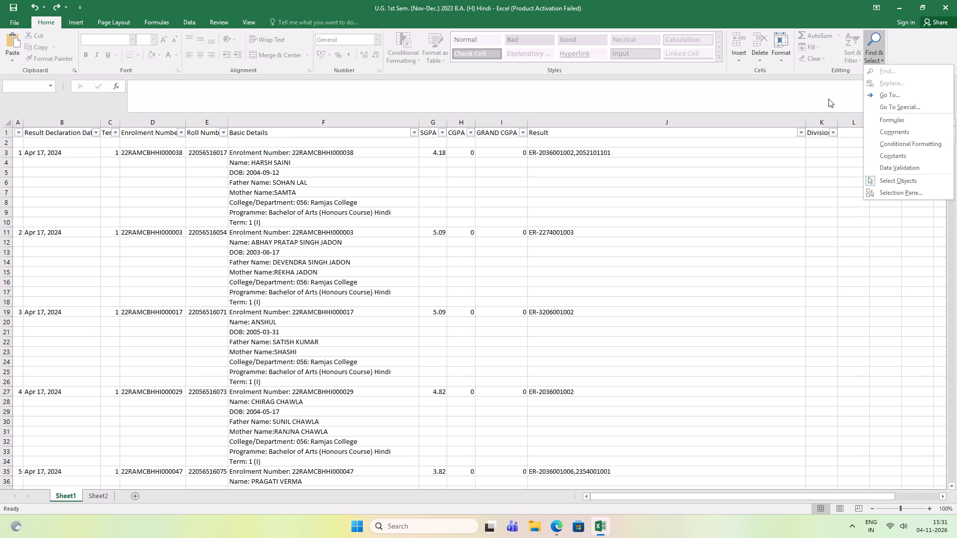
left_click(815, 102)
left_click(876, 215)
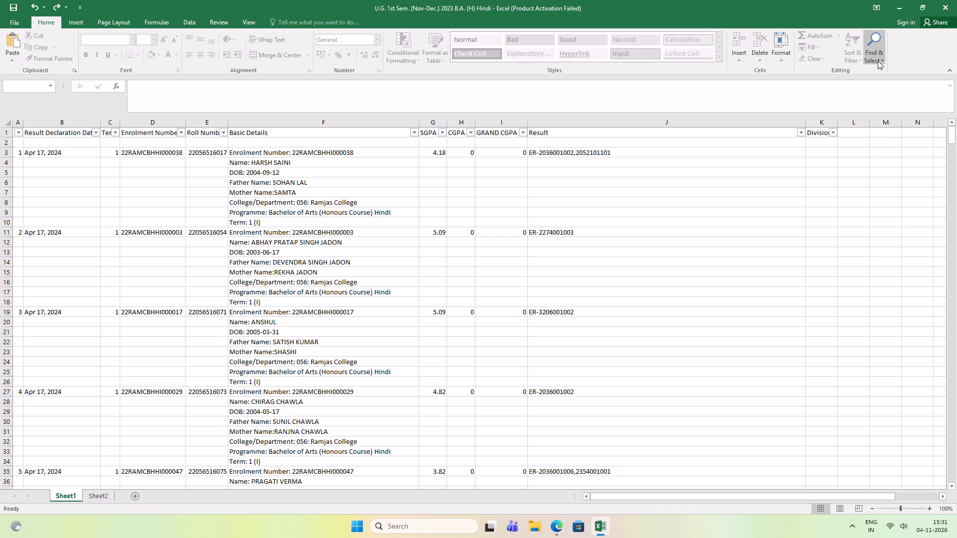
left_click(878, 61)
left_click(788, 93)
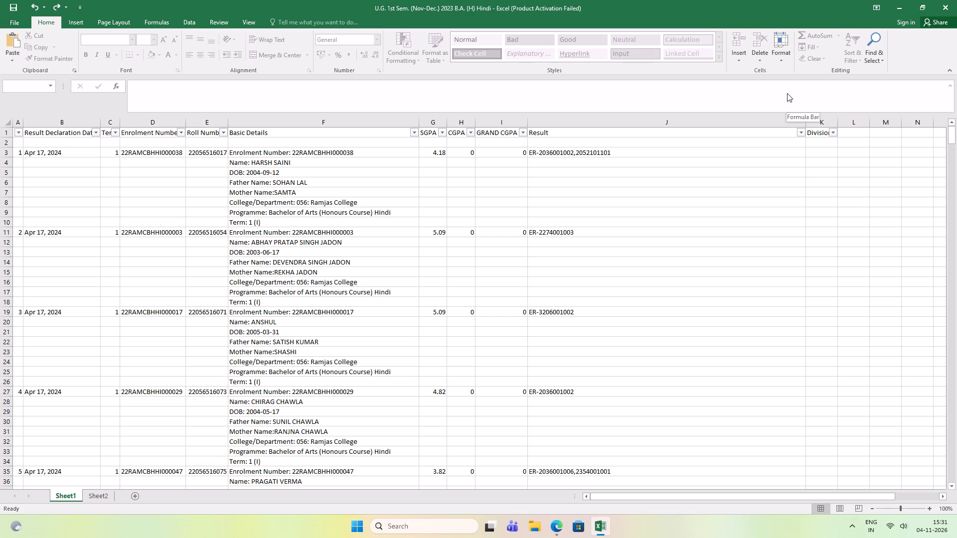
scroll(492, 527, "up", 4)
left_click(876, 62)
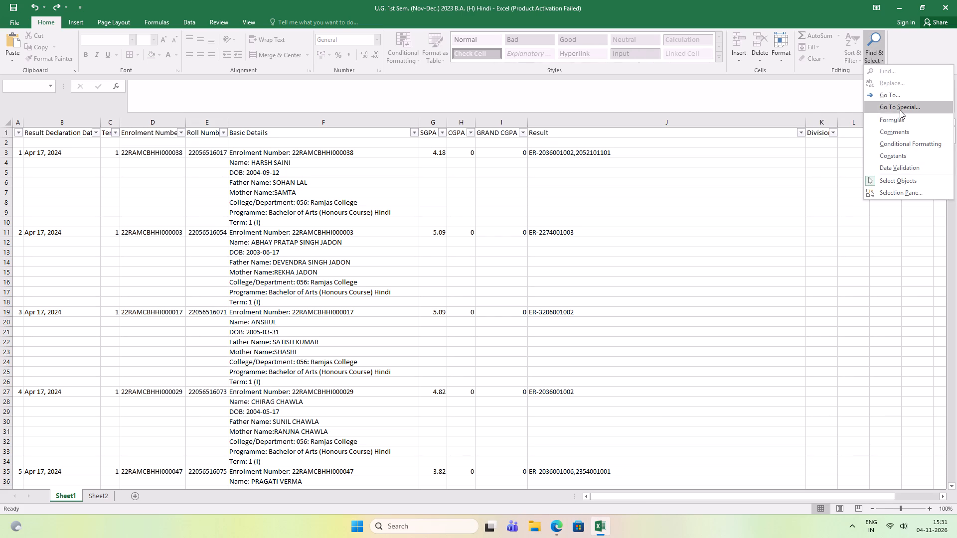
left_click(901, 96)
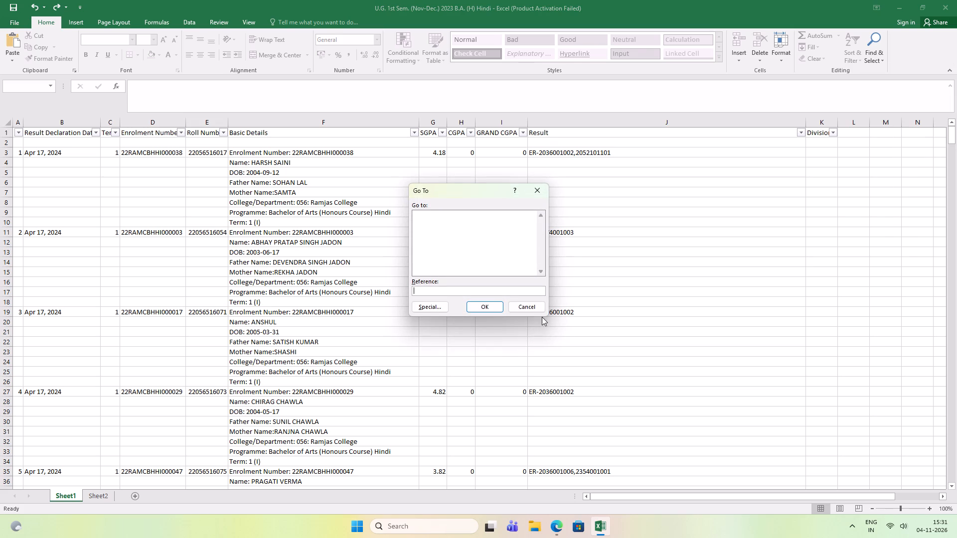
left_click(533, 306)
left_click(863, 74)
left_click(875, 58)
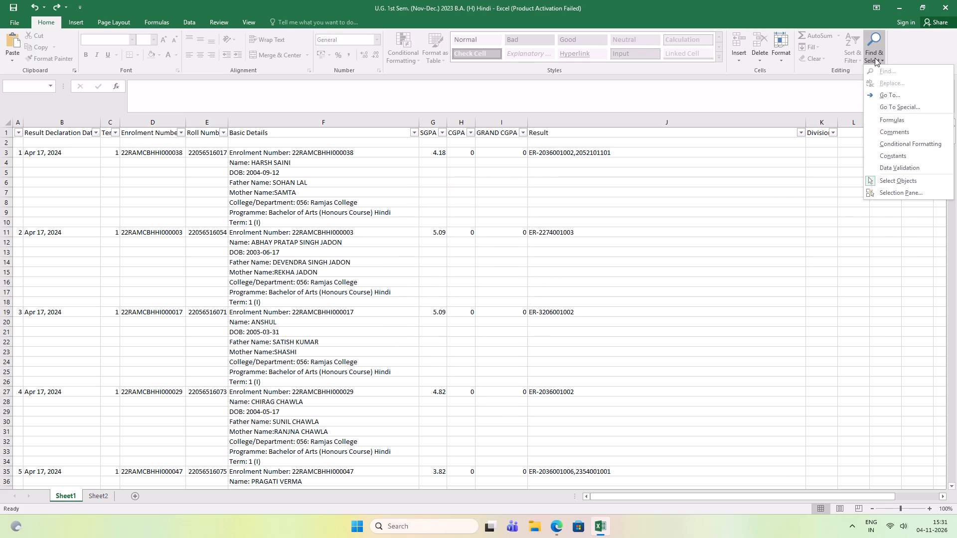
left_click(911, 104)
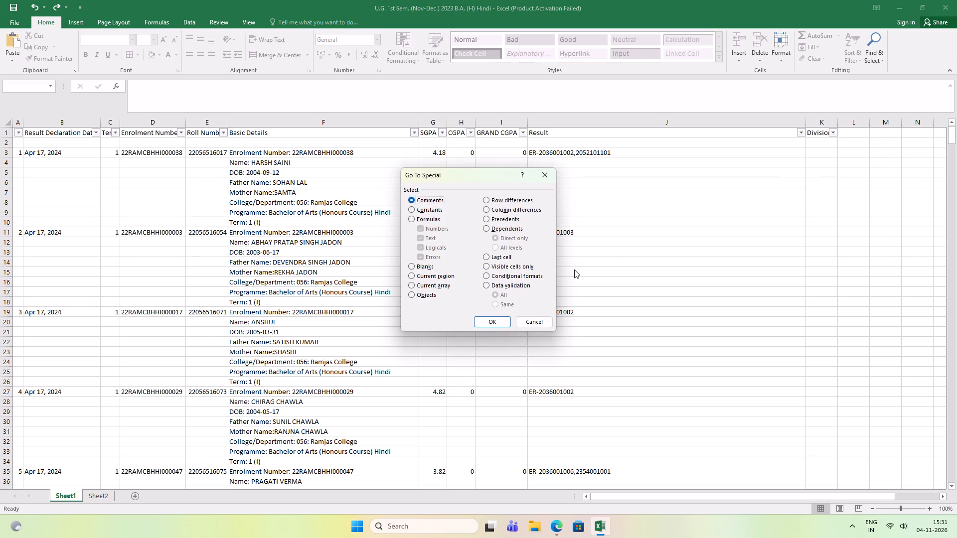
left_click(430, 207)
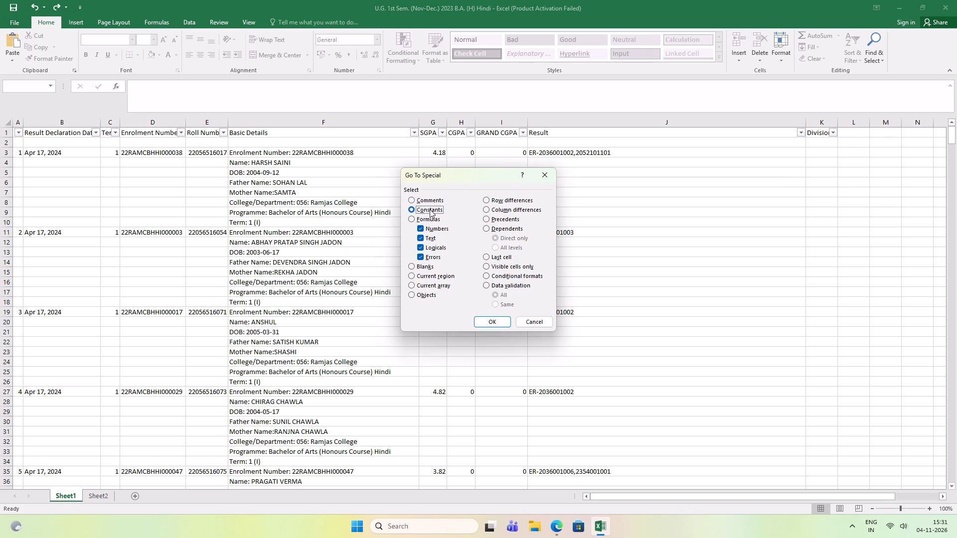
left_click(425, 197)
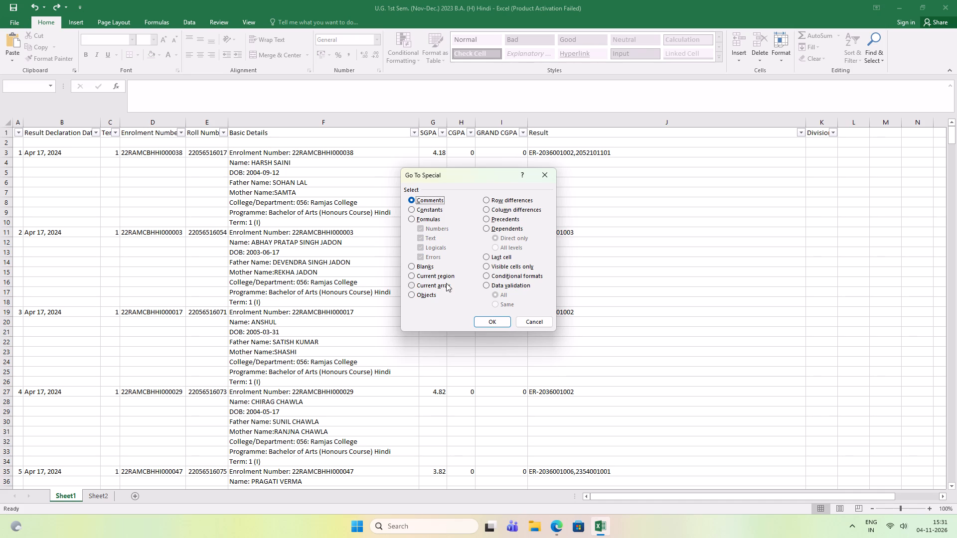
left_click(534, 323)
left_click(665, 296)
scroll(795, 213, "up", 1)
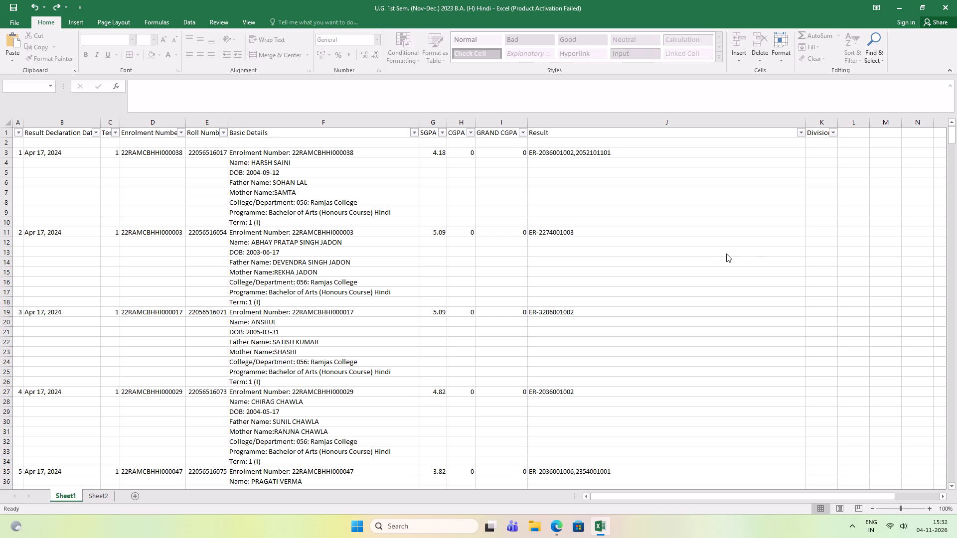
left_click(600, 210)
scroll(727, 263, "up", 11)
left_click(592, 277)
Save the results workbook.
key("ctrl+s")
key("ctrl+s")
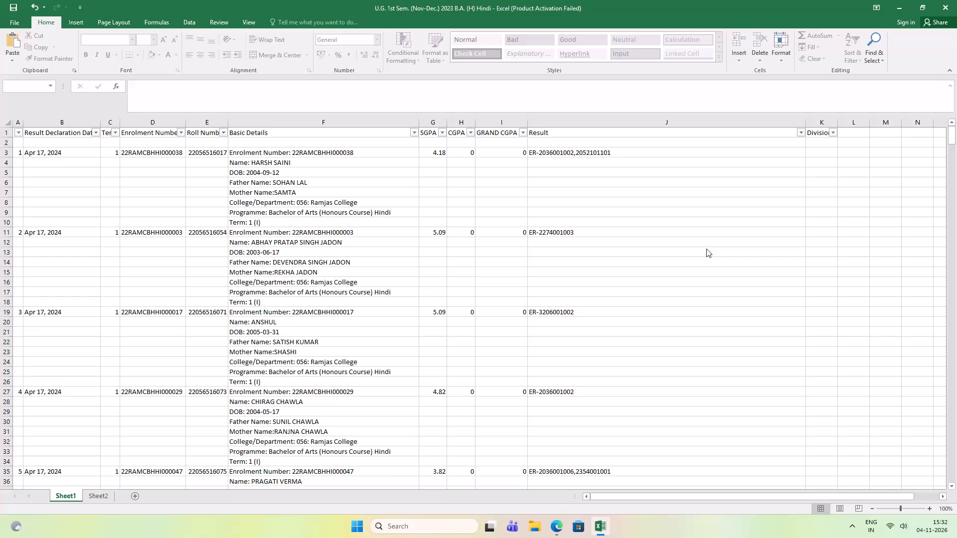
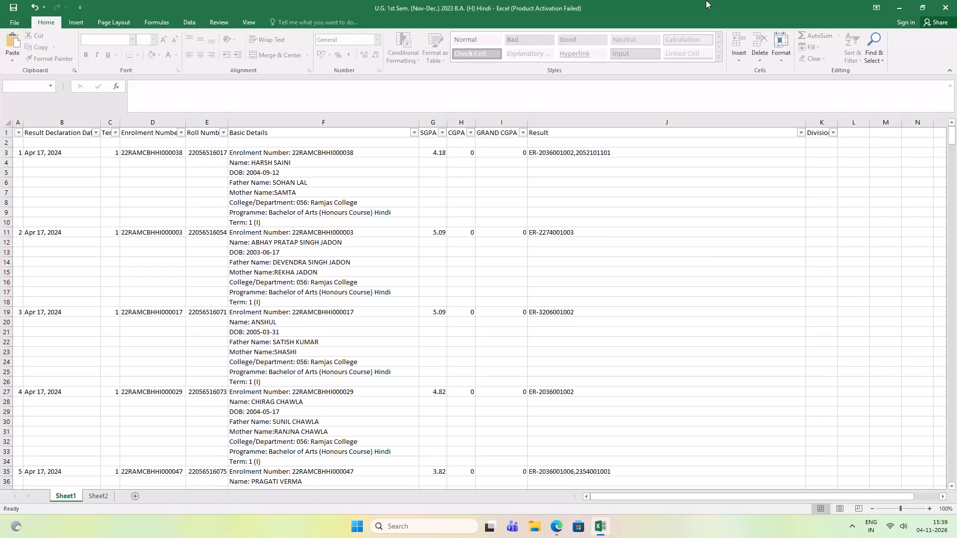
Switch from the results workbook to the Gmail search results in Edge.
key("alt+Tab")
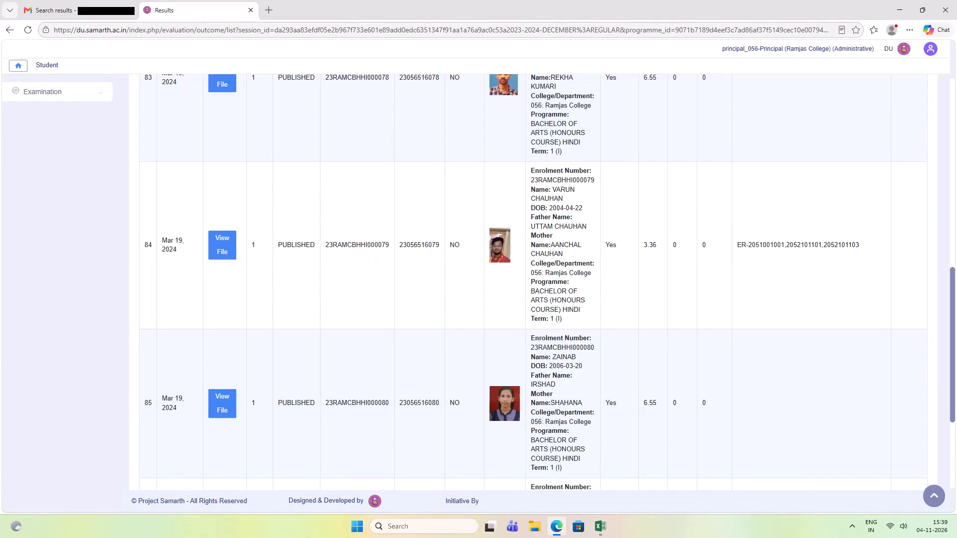
key("alt+Tab")
key("alt+Tab")
key("alt+Tab")
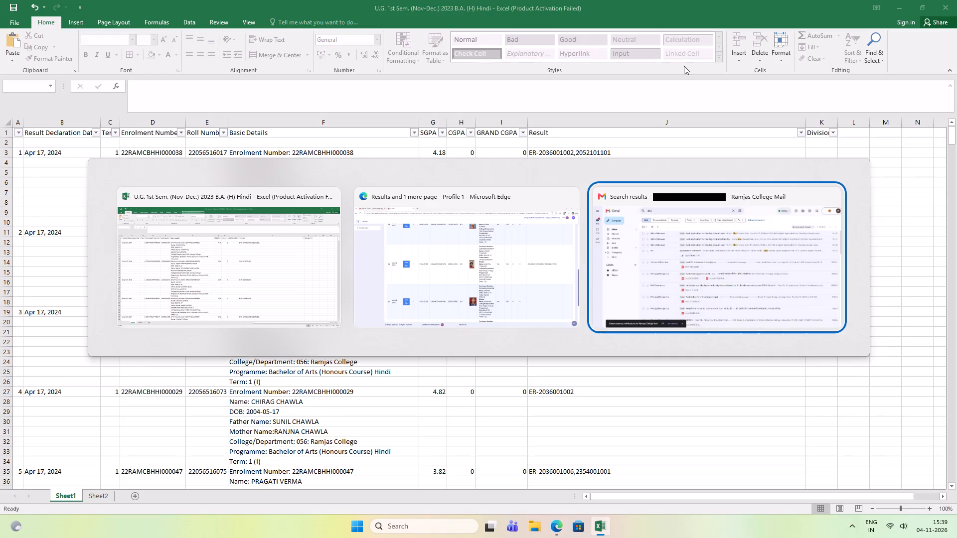
scroll(956, 0, "up", 3)
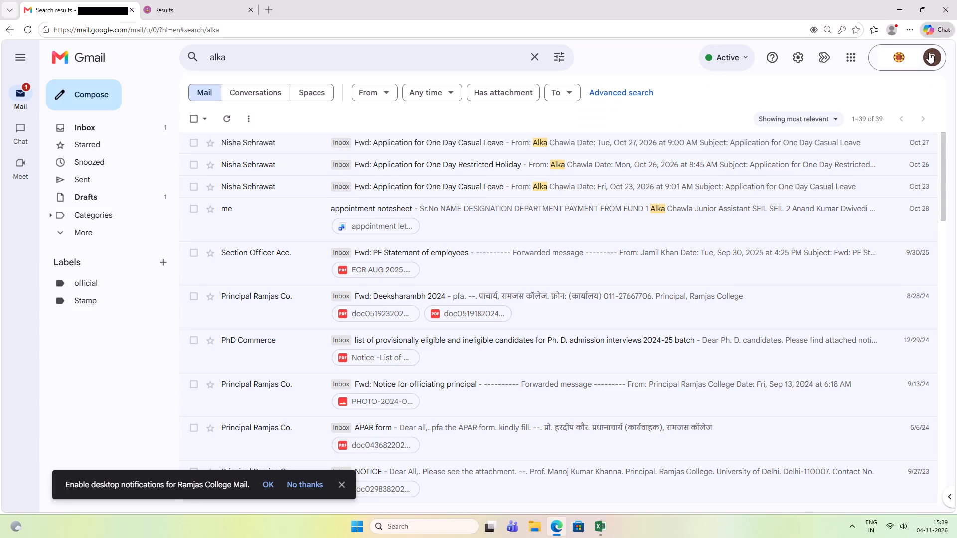
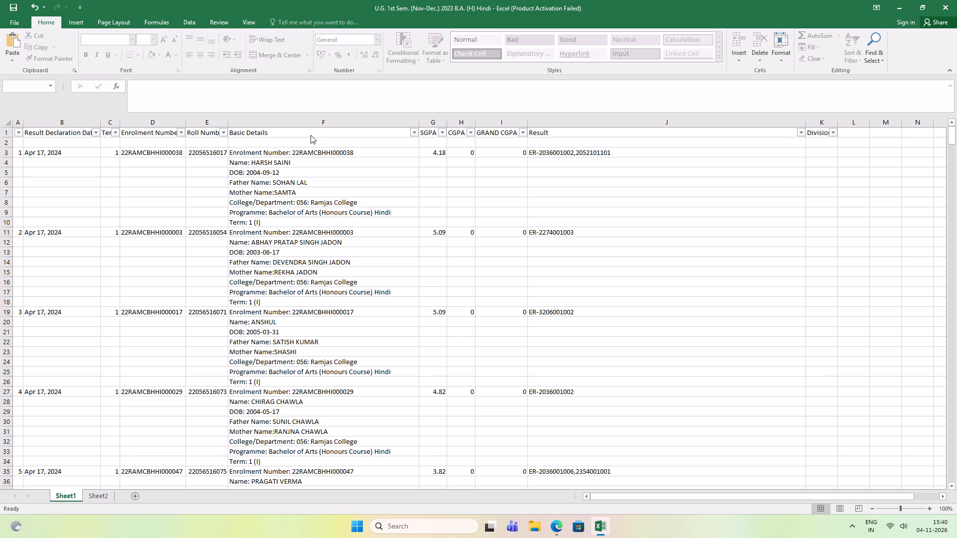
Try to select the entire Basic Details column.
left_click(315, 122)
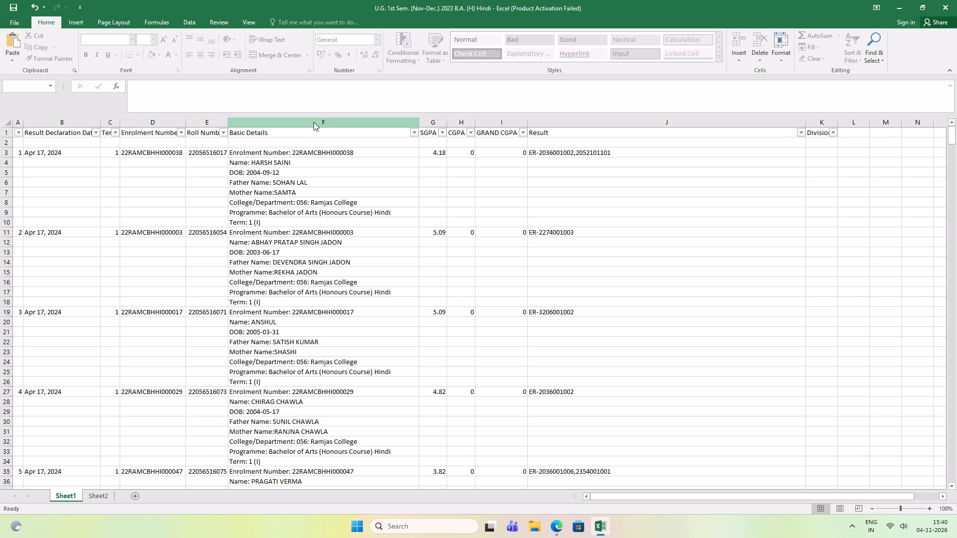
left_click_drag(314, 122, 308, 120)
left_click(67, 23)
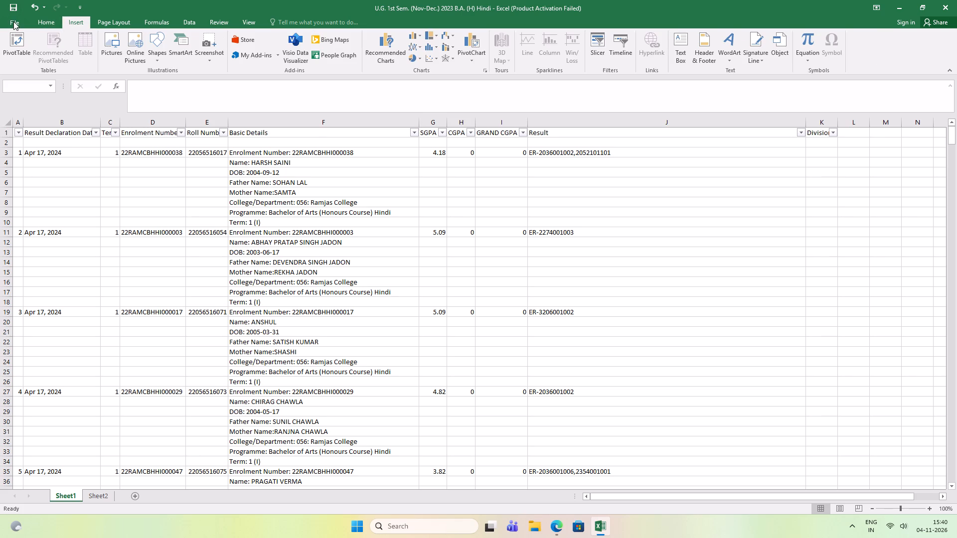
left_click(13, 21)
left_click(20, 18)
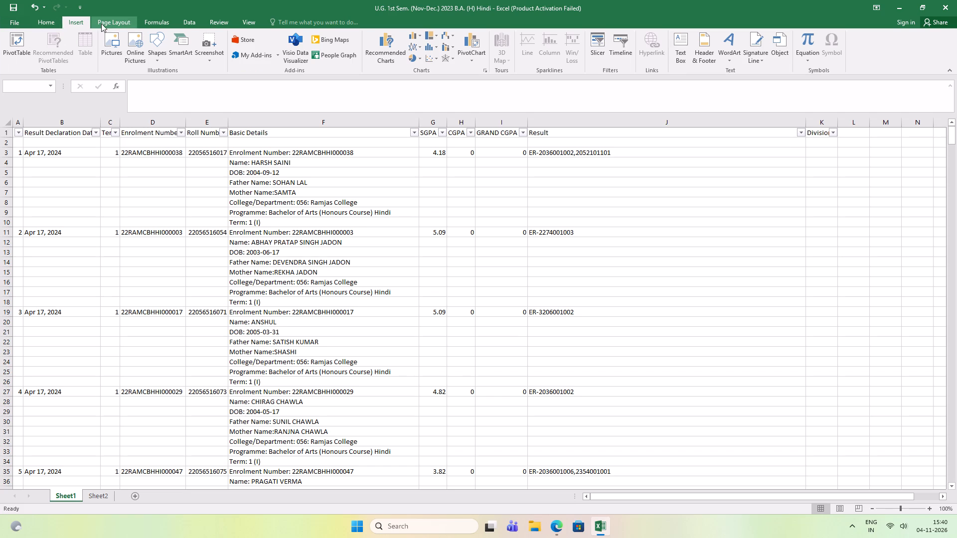
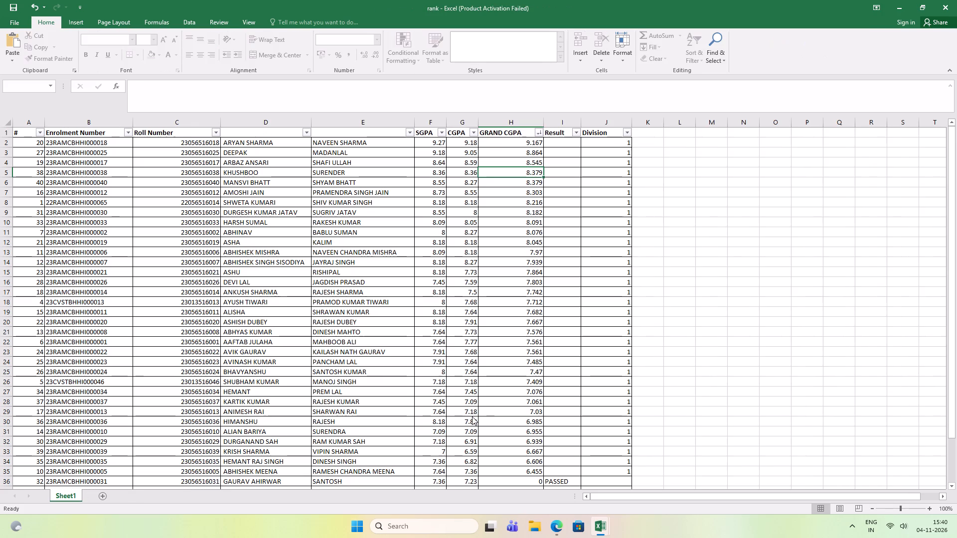
Sort the rank workbook's table by the # column from smallest to largest.
scroll(110, 329, "up", 4)
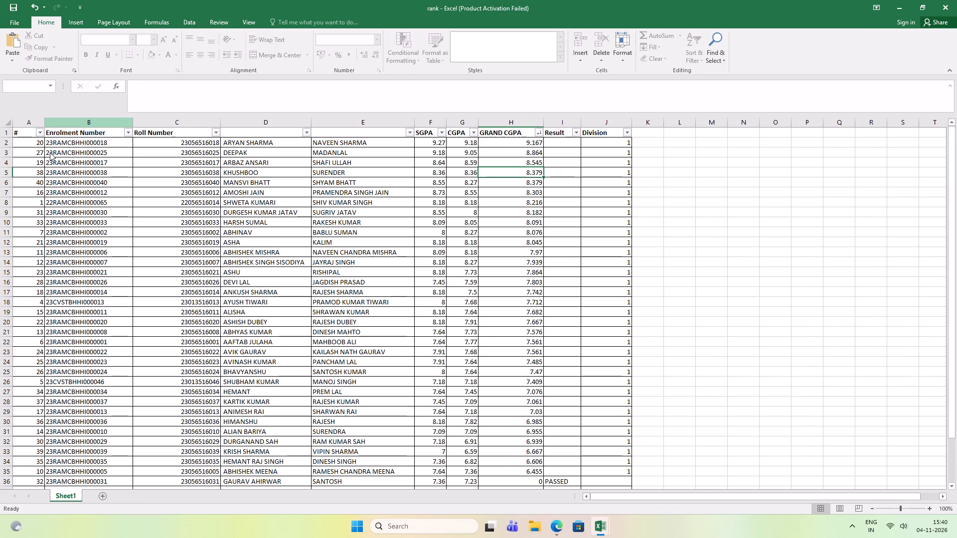
left_click(50, 152)
left_click(38, 132)
left_click(38, 132)
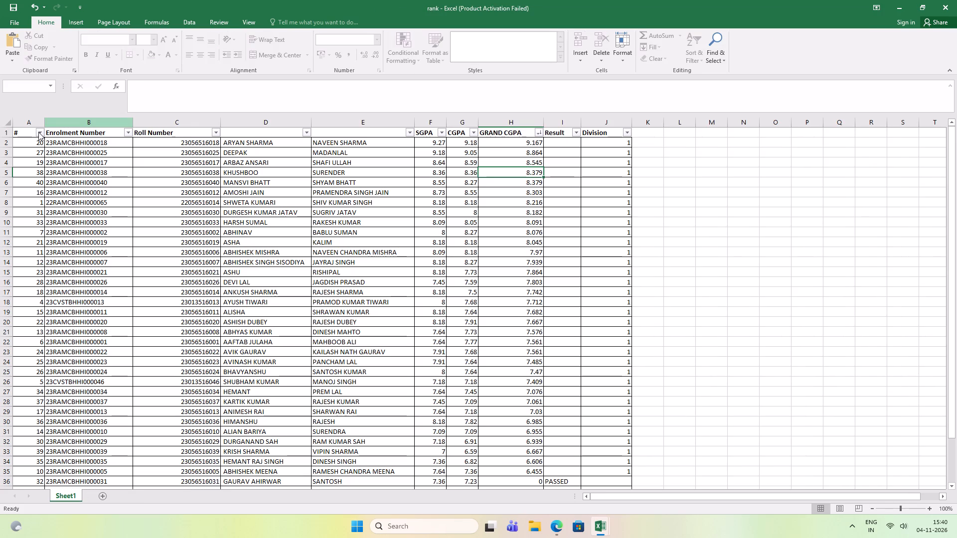
left_click(28, 130)
left_click(27, 122)
left_click(41, 134)
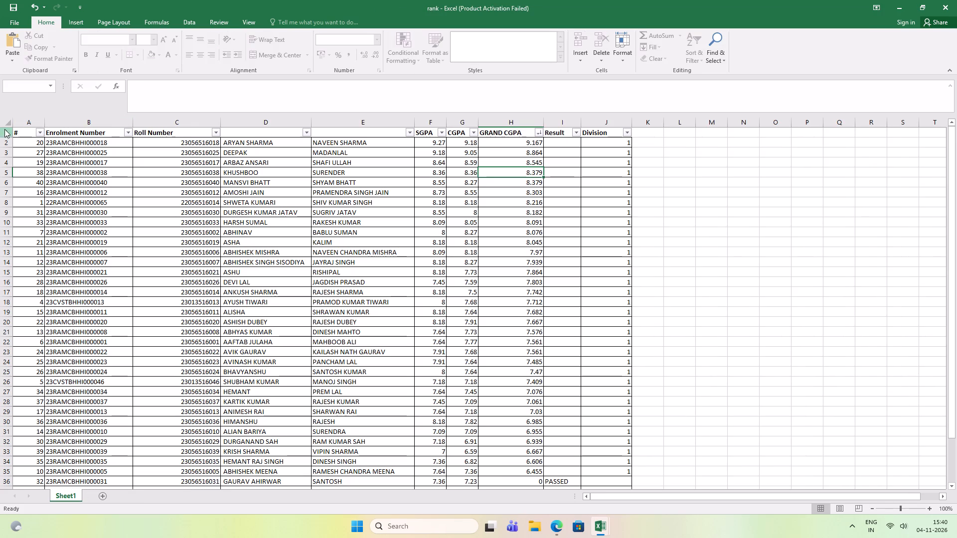
left_click(4, 129)
left_click_drag(289, 207, 325, 214)
double_click(376, 211)
left_click(620, 253)
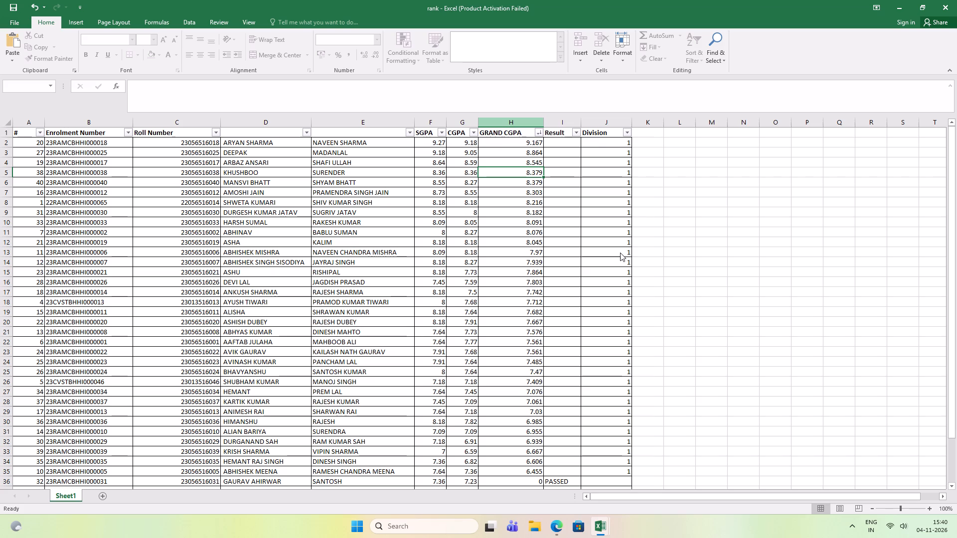
left_click(619, 152)
left_click(625, 136)
triple_click(627, 131)
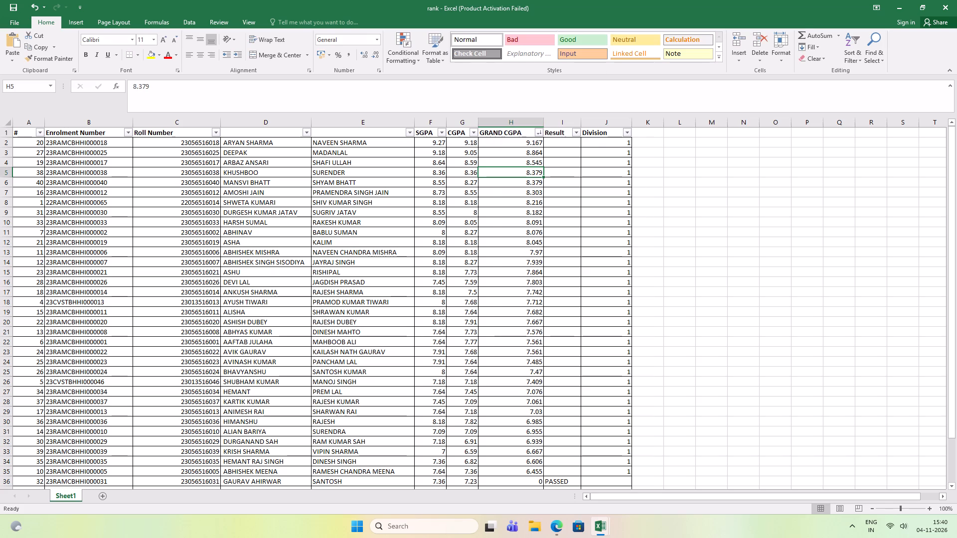
left_click_drag(510, 180, 482, 180)
left_click(42, 135)
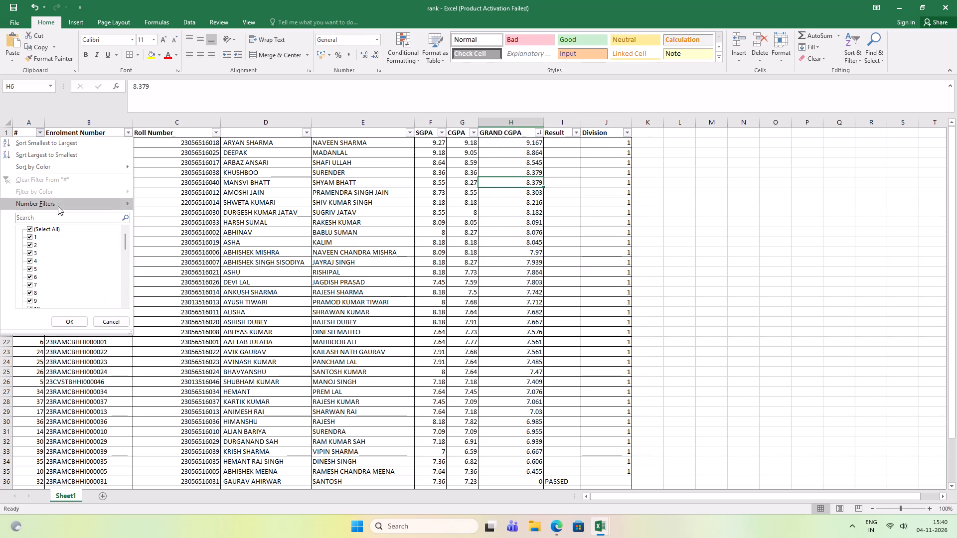
left_click(64, 142)
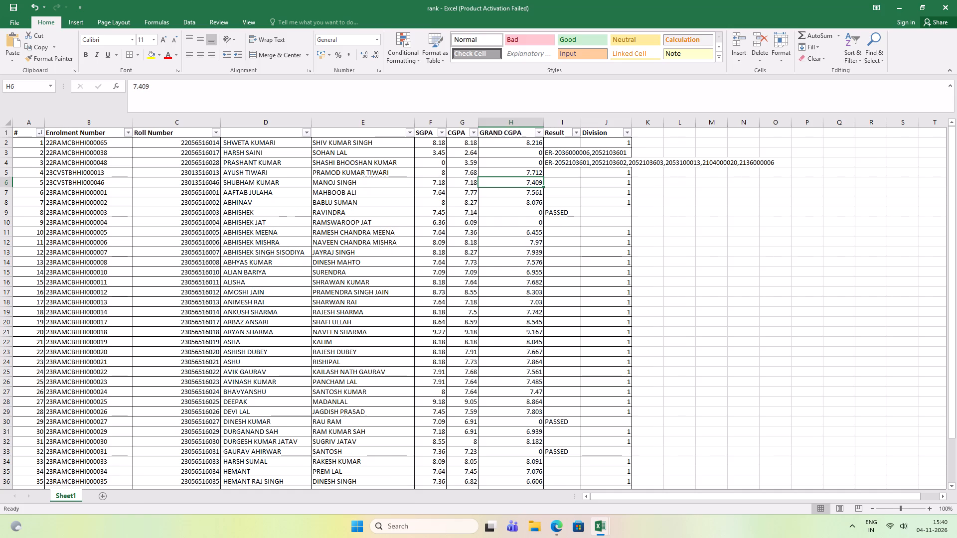
Switch between the rank workbook and the first-semester results workbook to compare their column layouts.
key("alt+Tab")
scroll(77, 174, "up", 7)
key("alt+Tab")
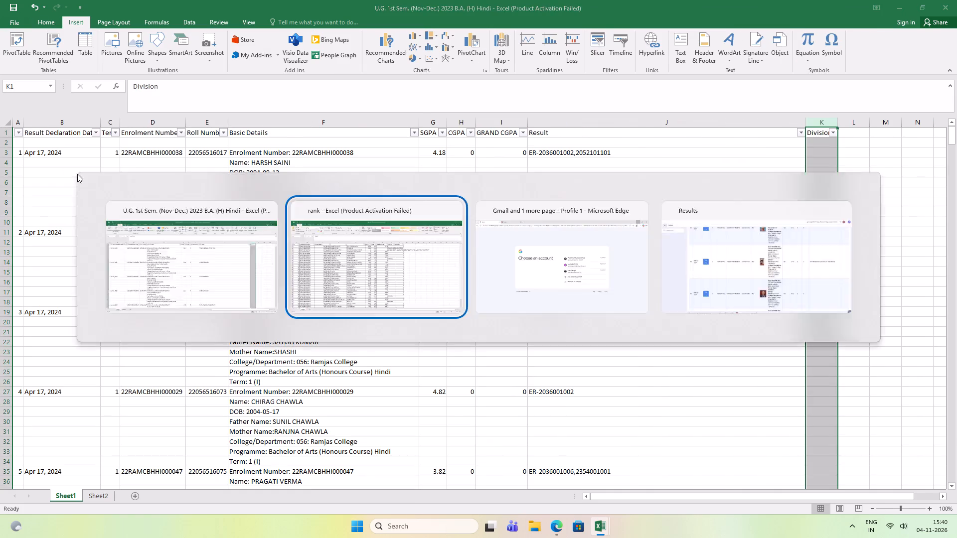
key("alt+Tab")
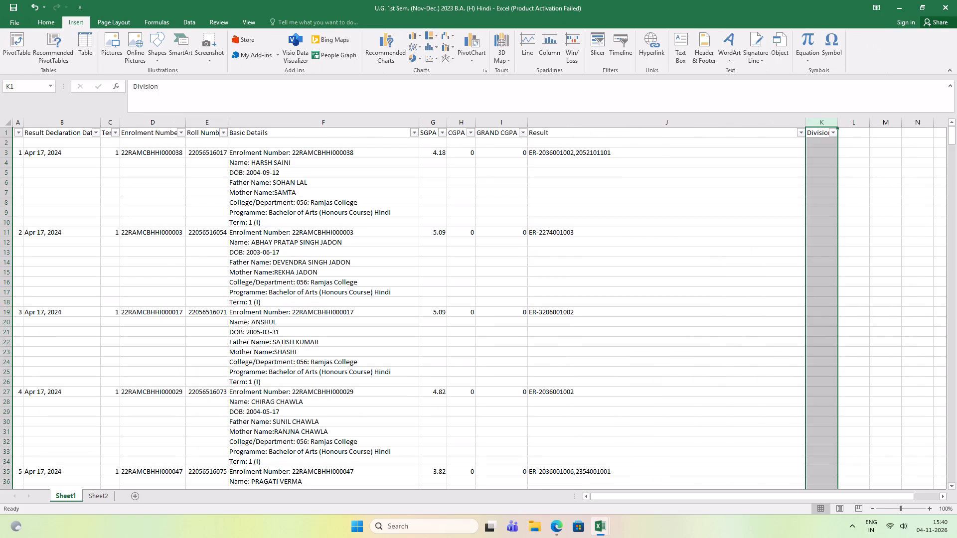
key("alt+Tab")
key("alt+Tab")
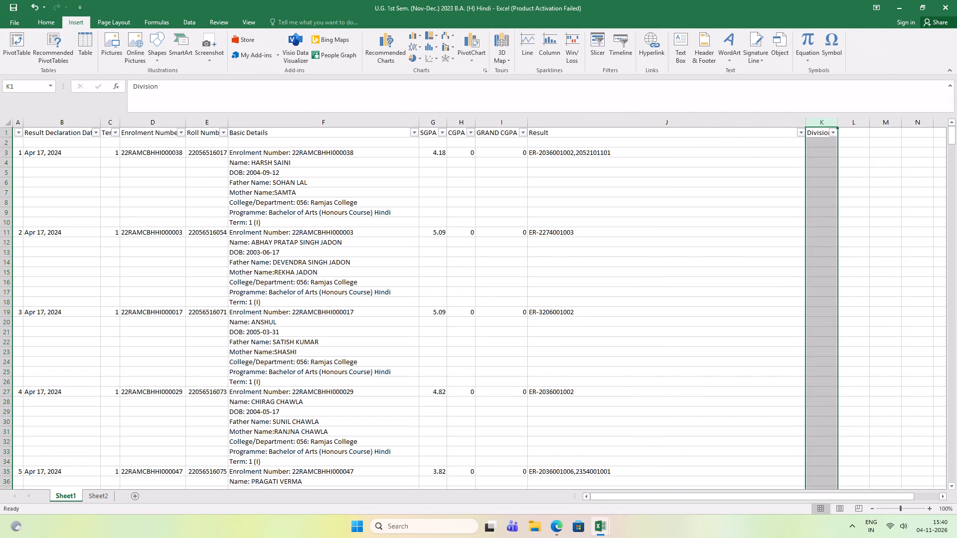
key("alt+Tab")
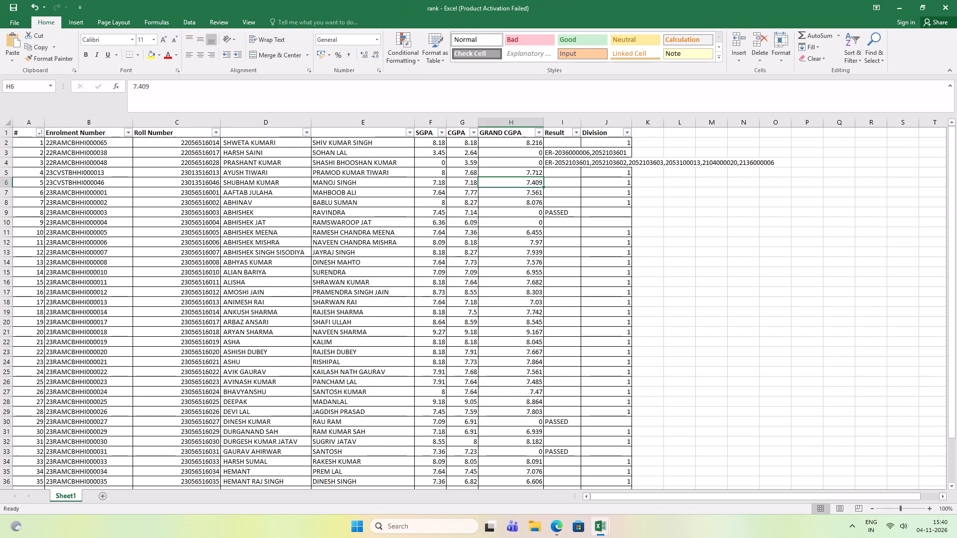
key("alt+Tab")
Delete the Result Declaration Date column from Sheet1 of the first-semester results workbook.
left_click(62, 153)
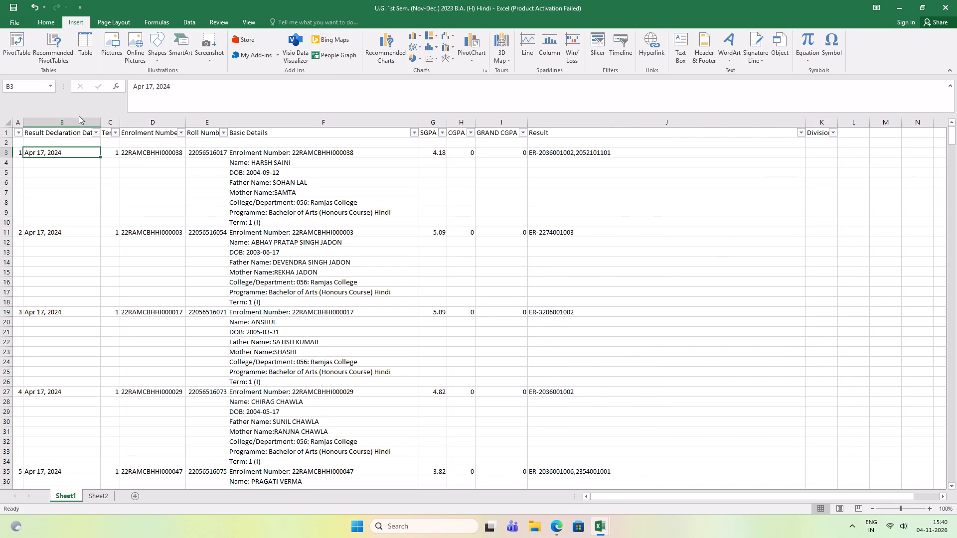
left_click(78, 121)
left_click(80, 132)
left_click(96, 135)
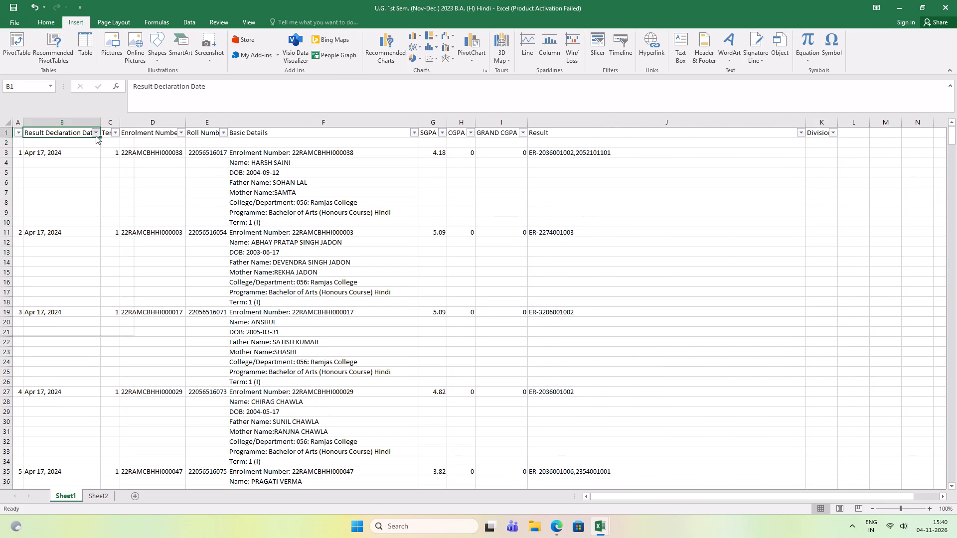
left_click(82, 121)
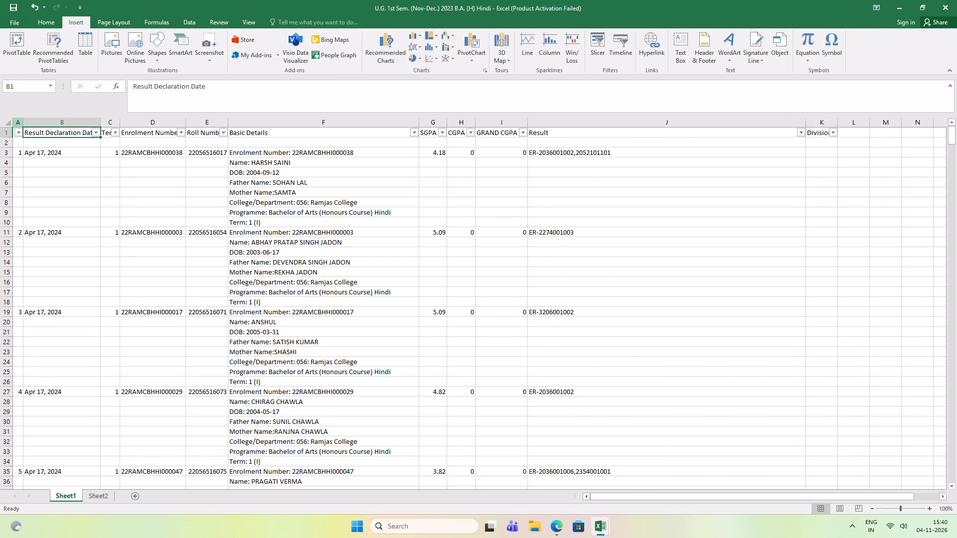
left_click(9, 123)
left_click(94, 134)
left_click(85, 123)
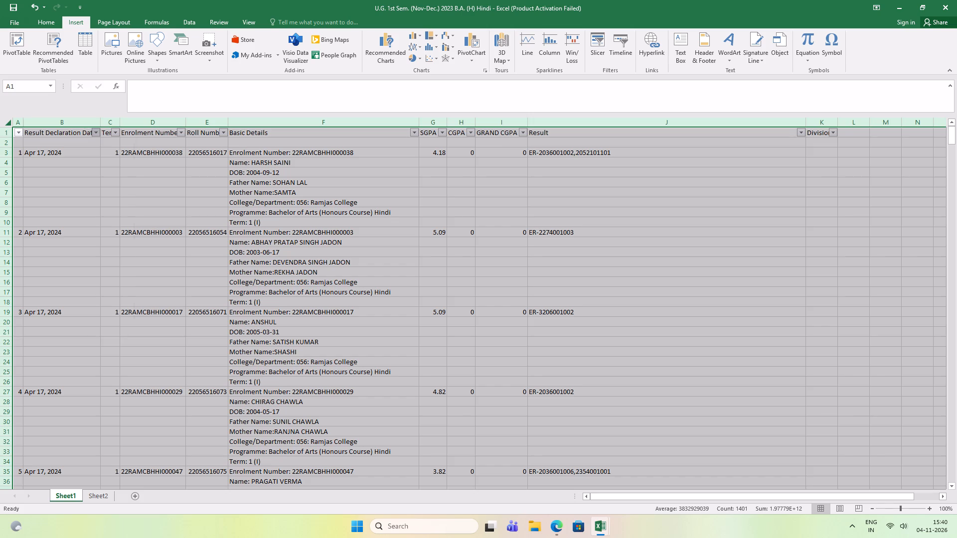
left_click(82, 121)
right_click(82, 121)
left_click(121, 198)
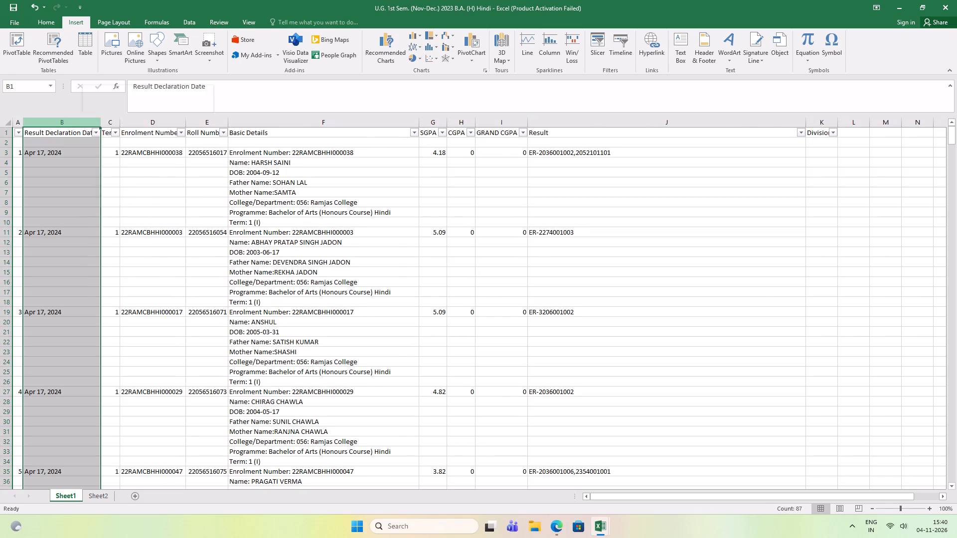
left_click(77, 175)
Delete the Term column from Sheet1 of the first-semester results workbook.
left_click(31, 129)
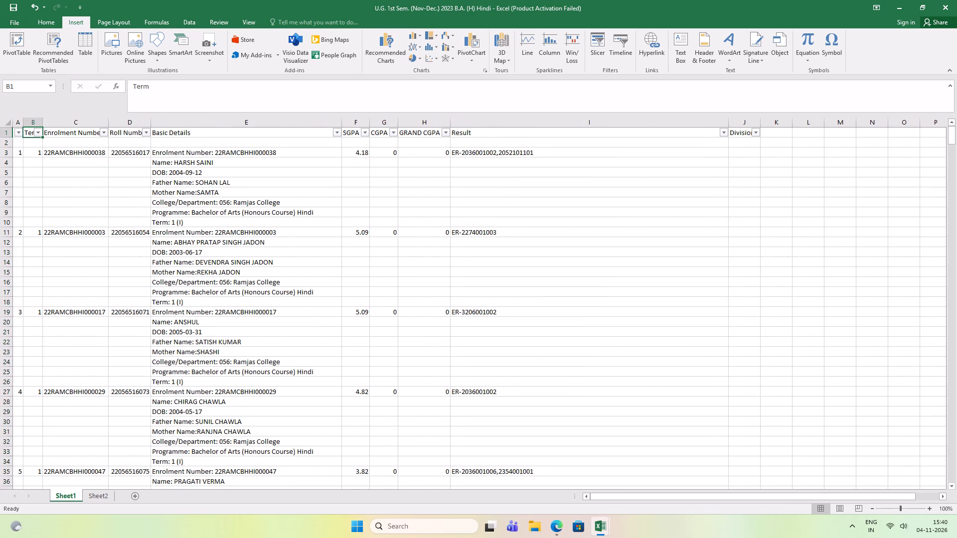
left_click(6, 124)
left_click(32, 124)
left_click(39, 132)
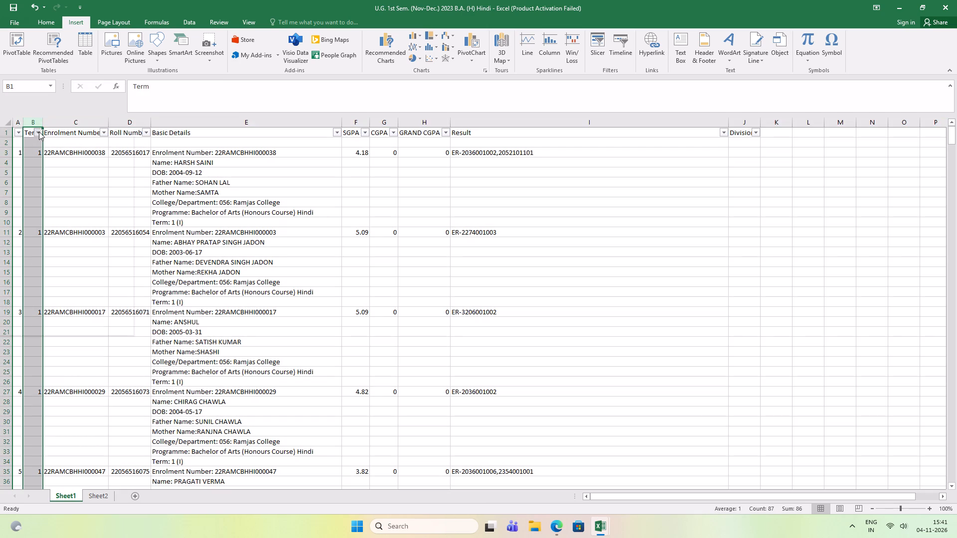
left_click(29, 118)
left_click(4, 125)
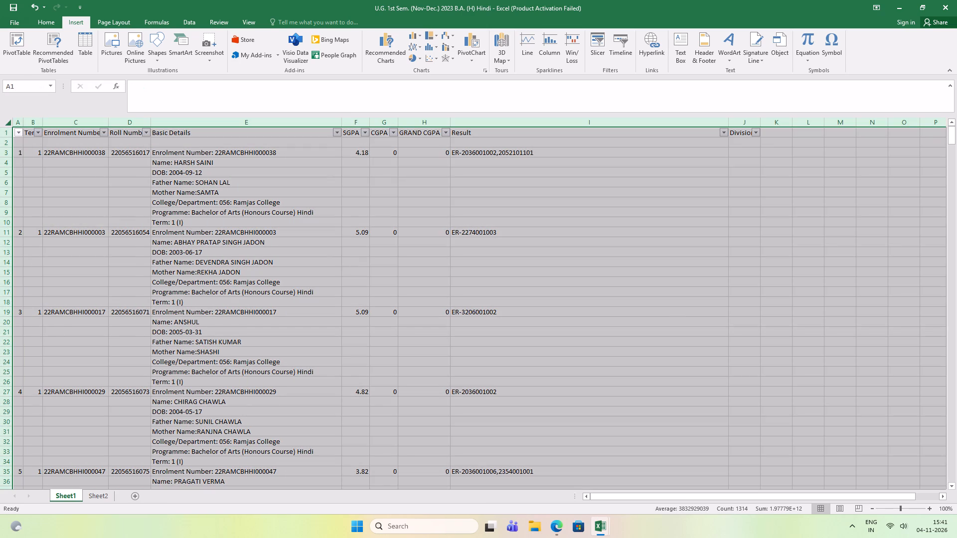
left_click(40, 132)
left_click(40, 132)
left_click(36, 124)
right_click(34, 123)
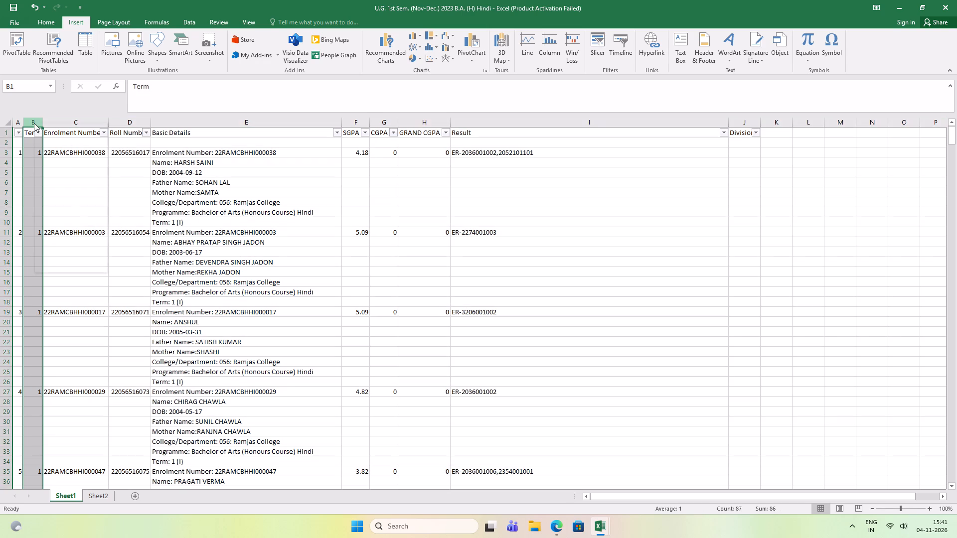
left_click(74, 203)
left_click(91, 205)
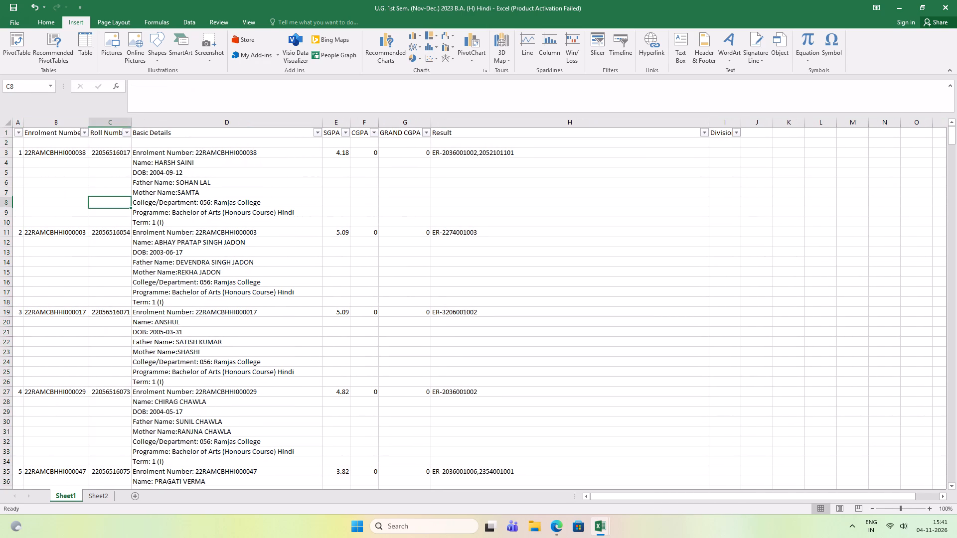
Compare the remaining columns of the first-semester results workbook with those in the rank workbook.
key("alt+Tab")
key("alt+Tab")
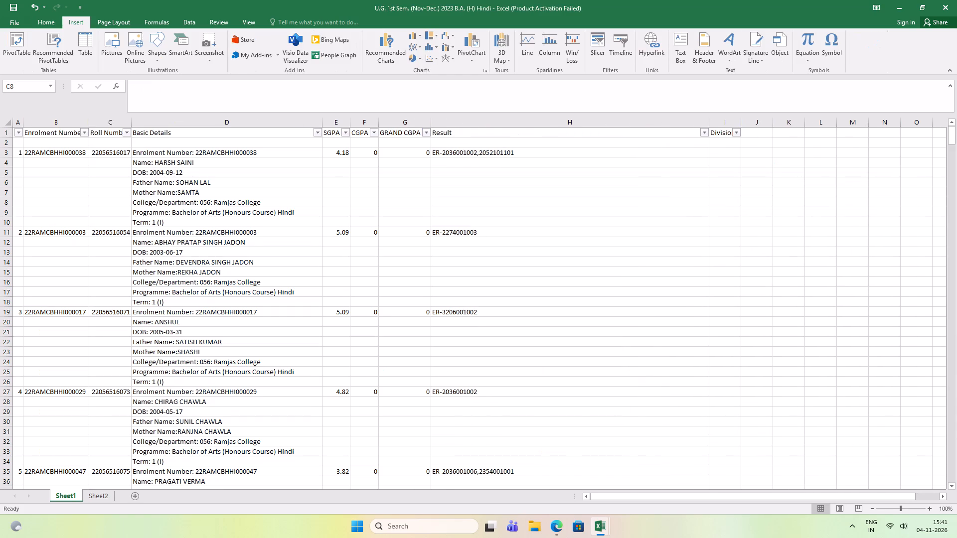
key("alt+Tab")
key("alt+Tab")
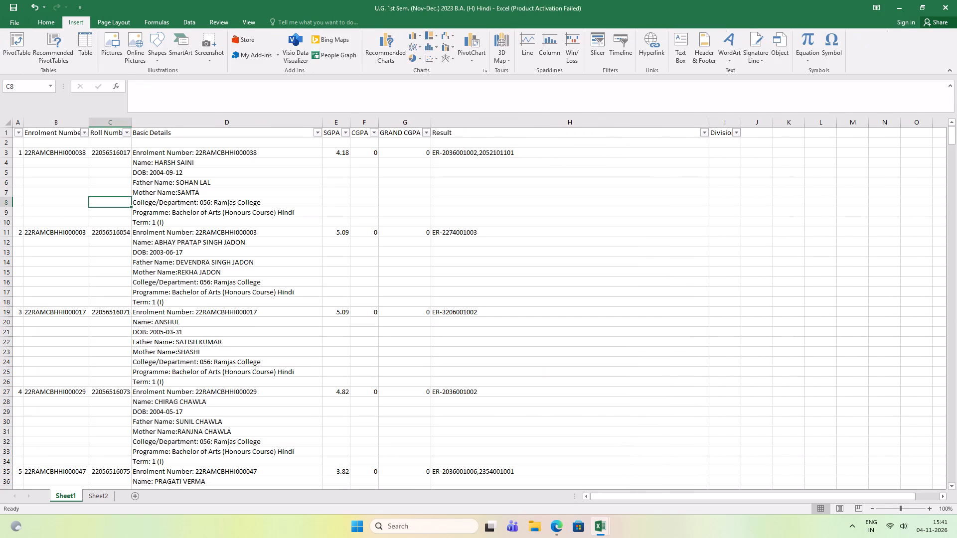
key("alt+Tab")
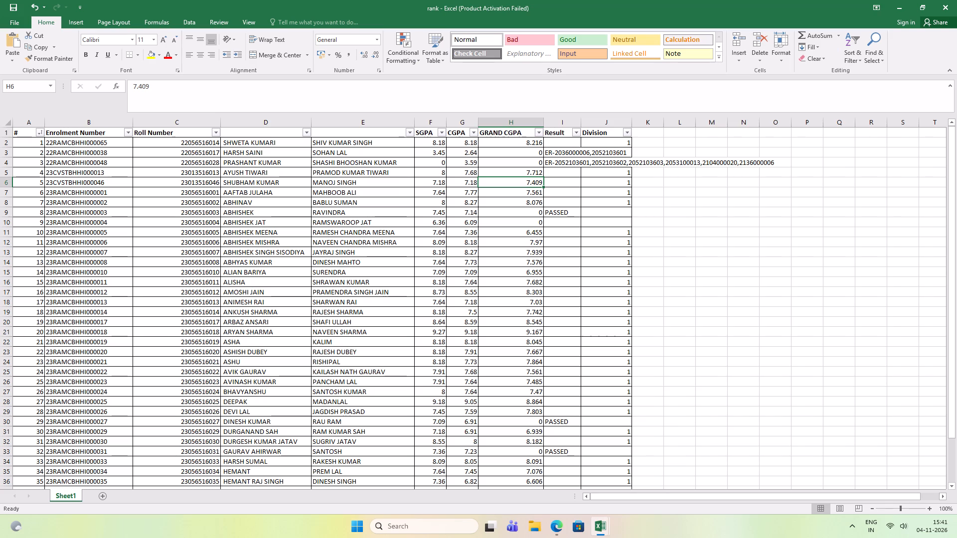
key("alt+Tab")
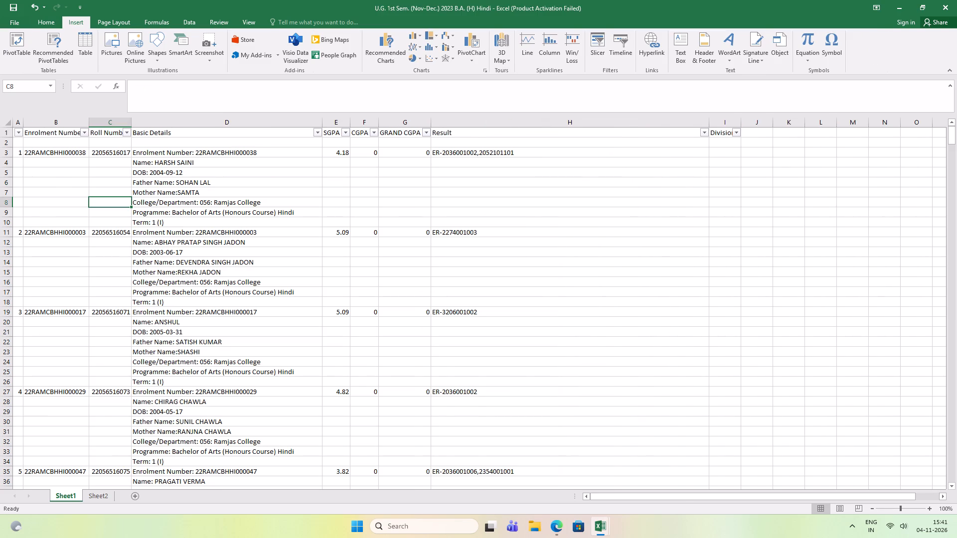
key("alt+Tab")
key("alt+Tab")
key("alt+Tab")
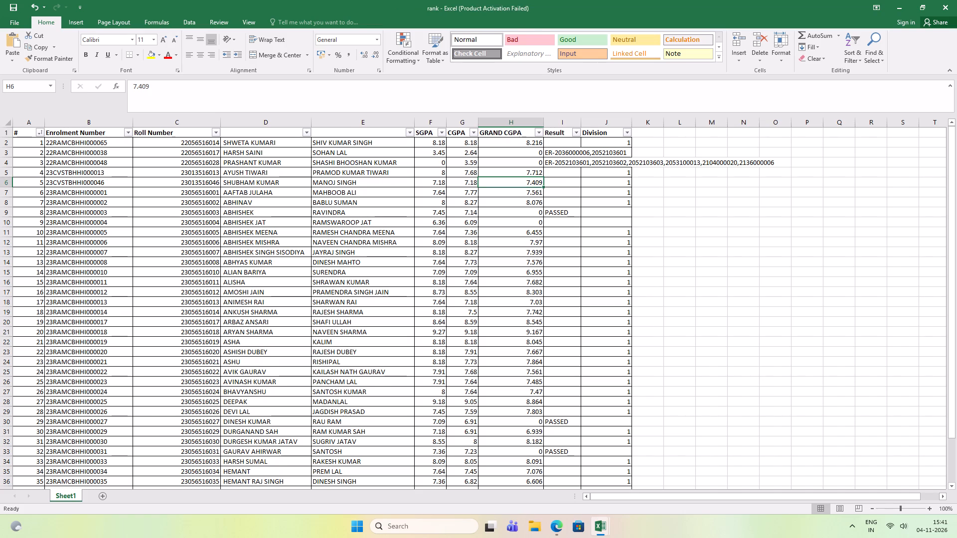
key("alt+Tab")
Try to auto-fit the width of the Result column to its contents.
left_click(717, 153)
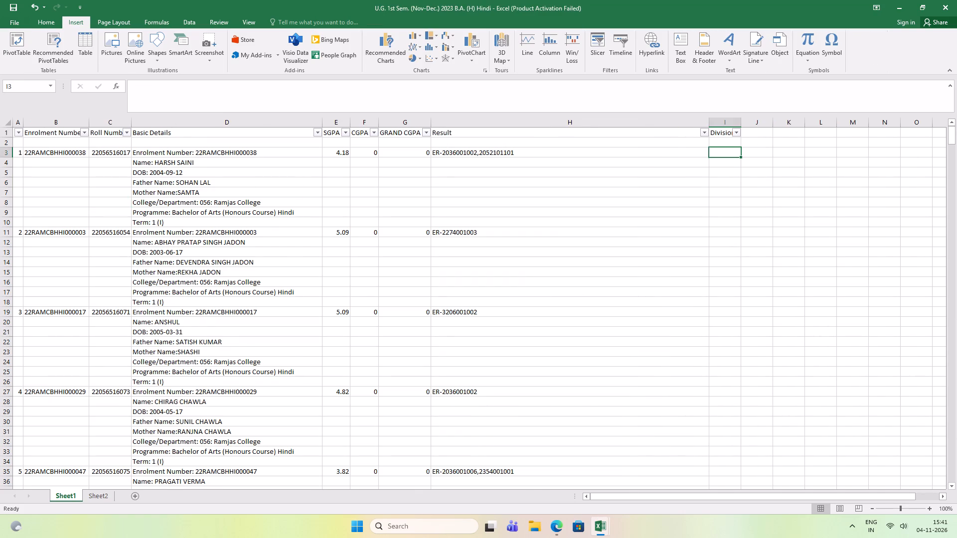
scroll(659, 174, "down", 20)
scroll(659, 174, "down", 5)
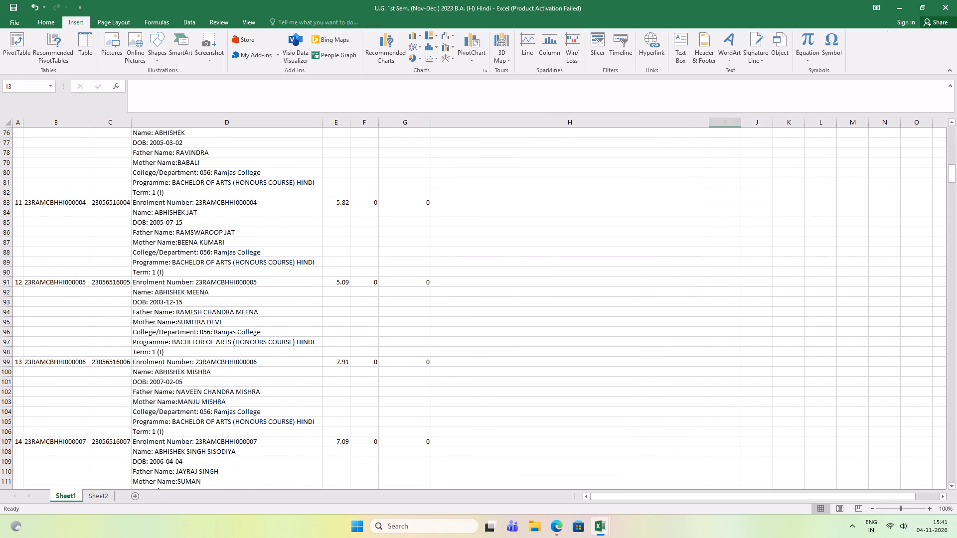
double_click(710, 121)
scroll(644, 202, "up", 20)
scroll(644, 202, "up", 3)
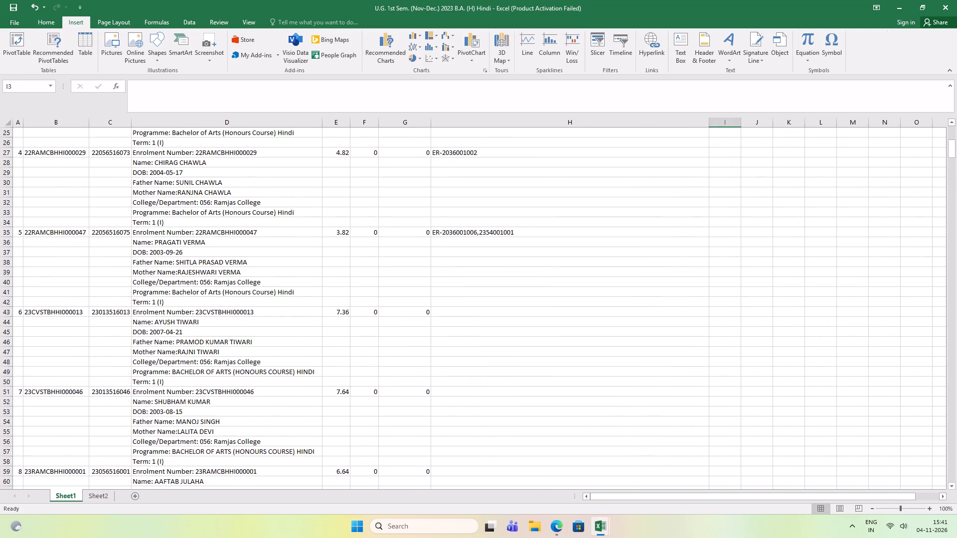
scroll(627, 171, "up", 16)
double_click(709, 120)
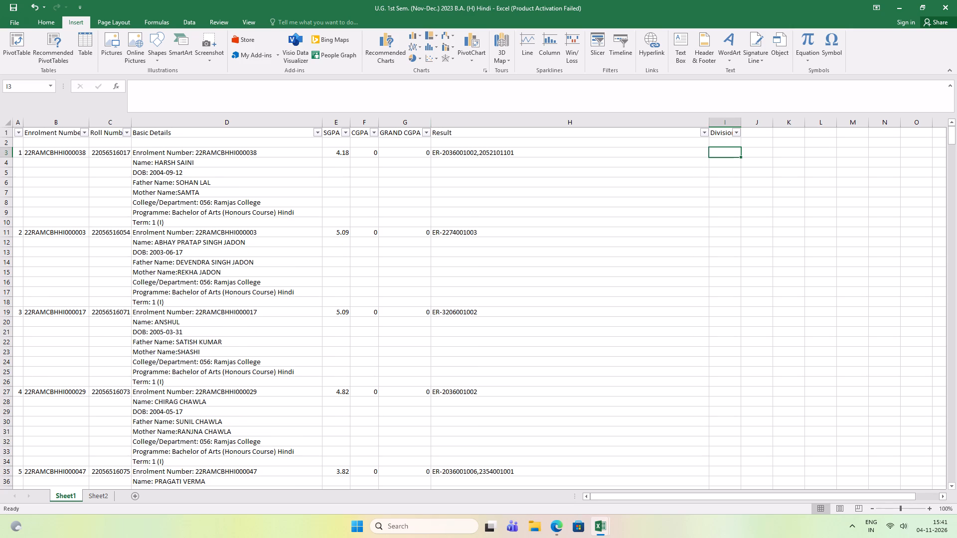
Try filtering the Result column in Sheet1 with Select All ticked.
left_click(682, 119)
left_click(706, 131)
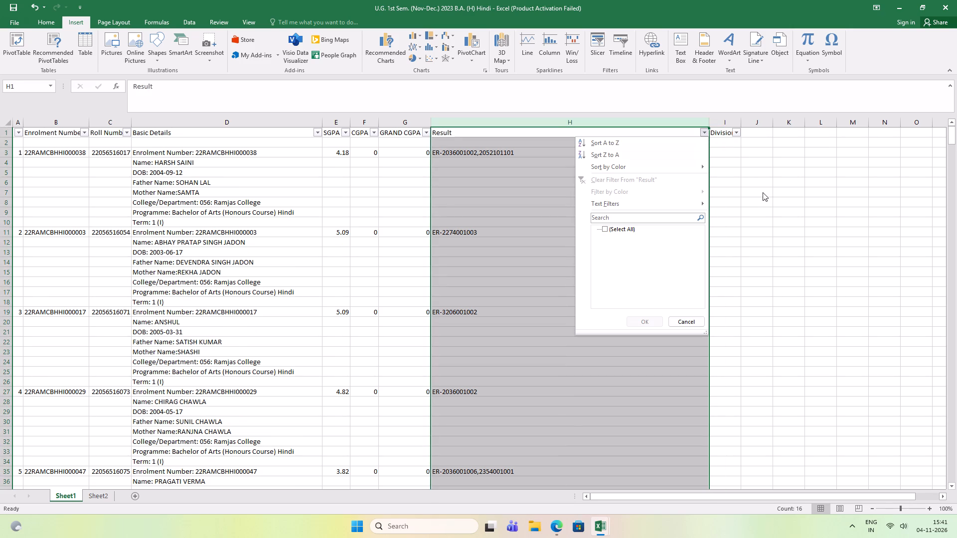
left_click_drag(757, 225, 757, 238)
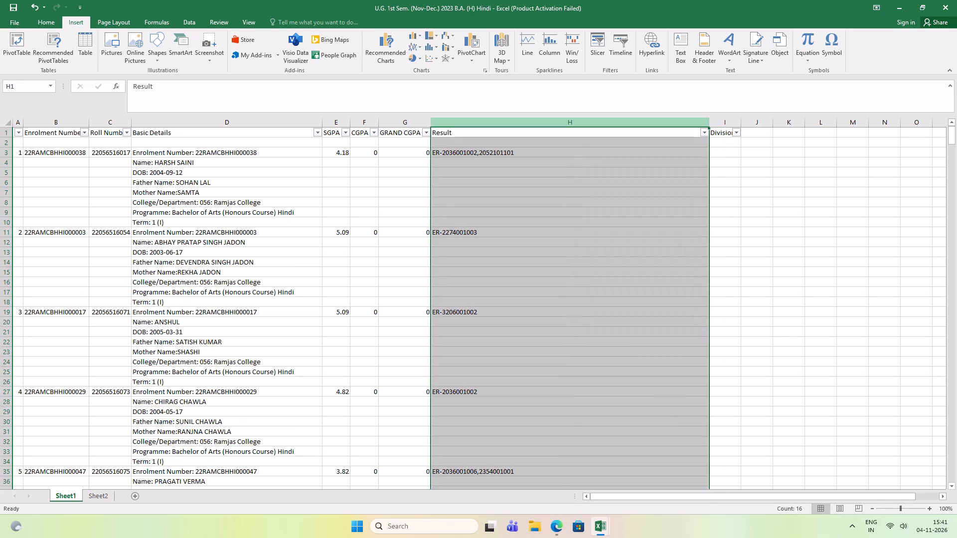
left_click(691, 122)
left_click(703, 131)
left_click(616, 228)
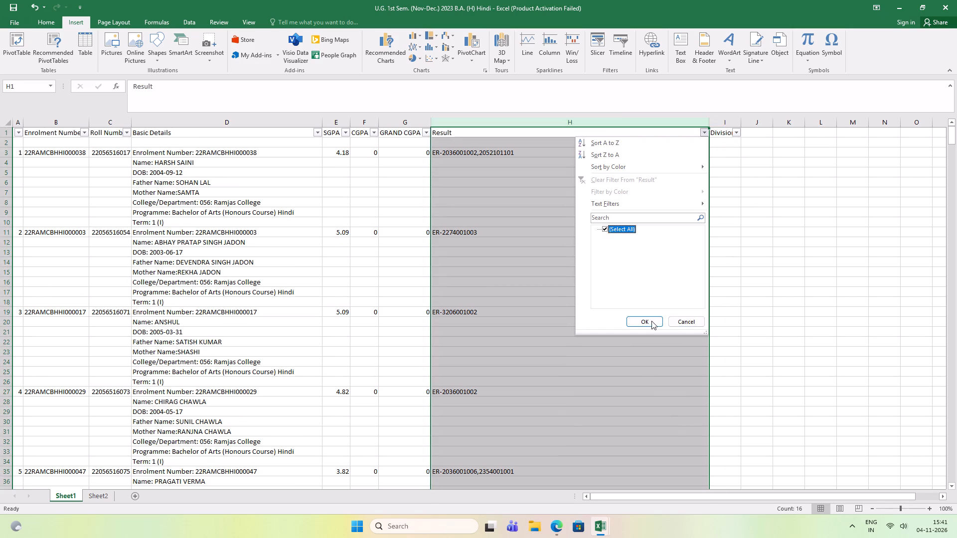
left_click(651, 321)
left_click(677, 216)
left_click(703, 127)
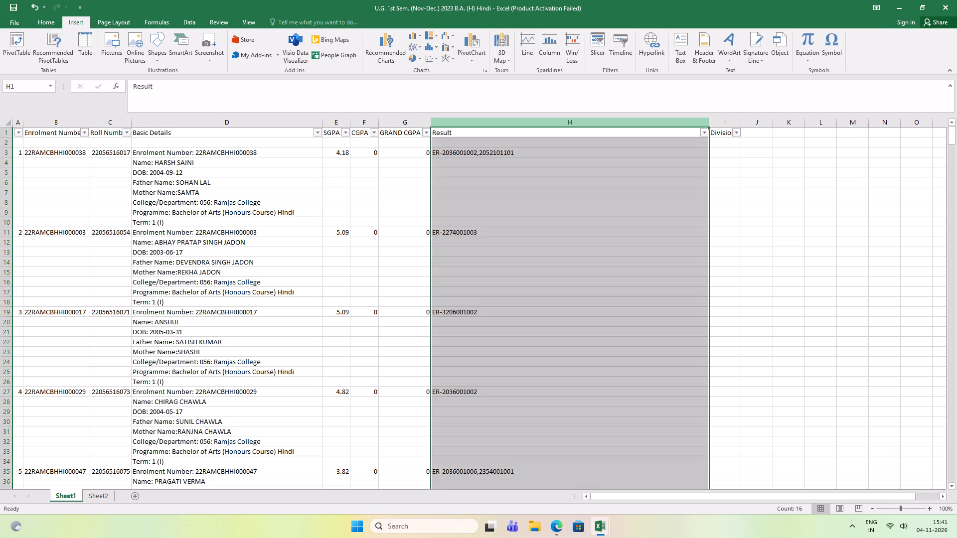
Look through the Result column entries down the student records in Sheet1.
scroll(674, 220, "down", 9)
scroll(669, 219, "up", 2)
scroll(665, 217, "down", 14)
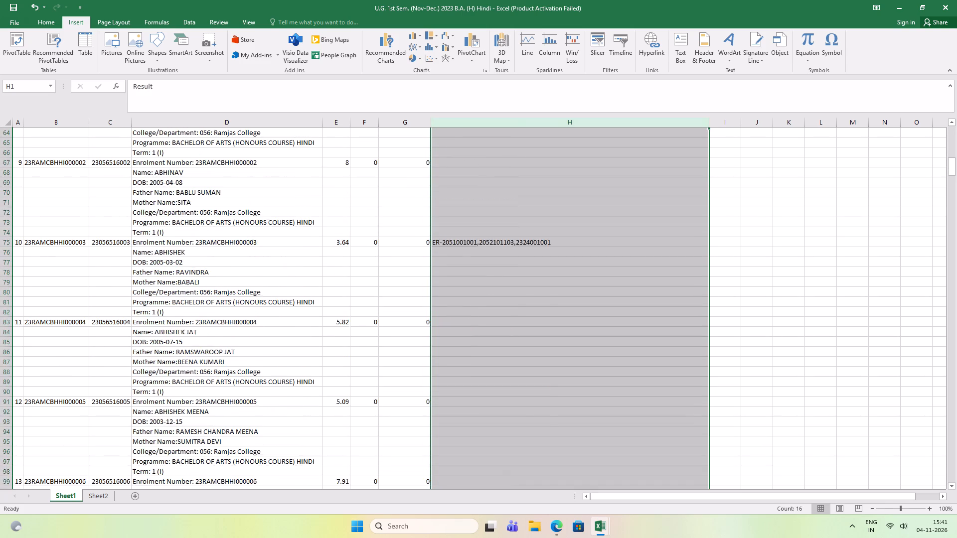
scroll(710, 149, "down", 7)
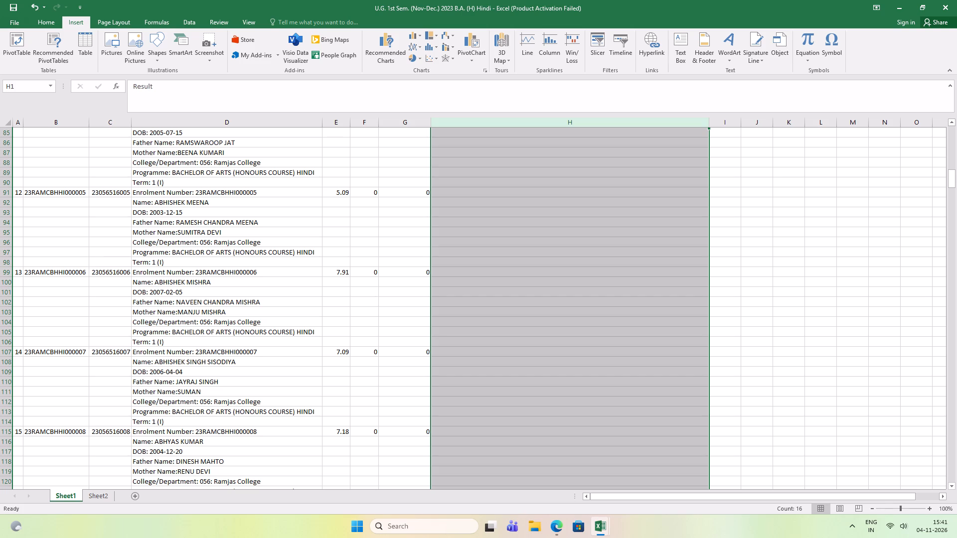
scroll(254, 155, "down", 20)
scroll(254, 155, "down", 4)
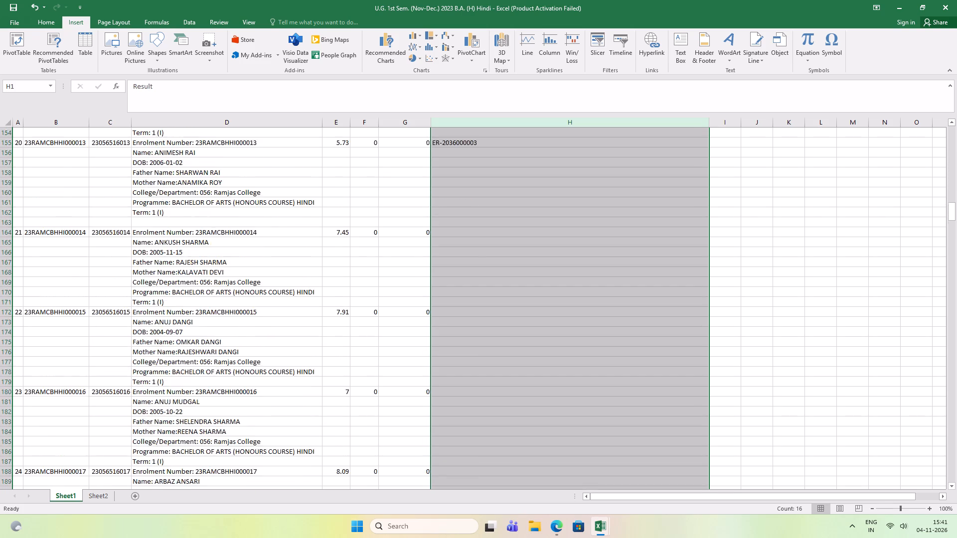
scroll(569, 371, "down", 17)
scroll(568, 379, "down", 7)
scroll(565, 356, "up", 4)
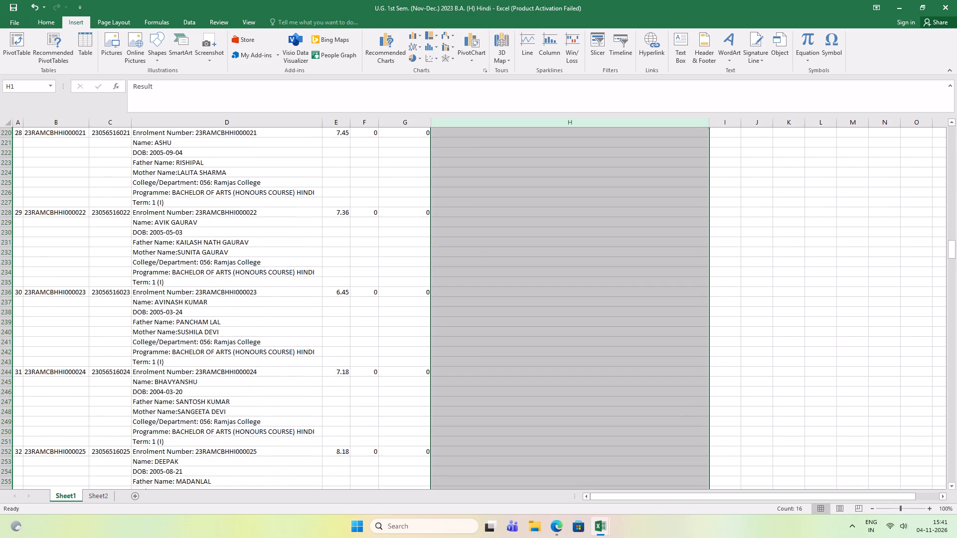
scroll(528, 307, "up", 4)
key("ctrl+Home")
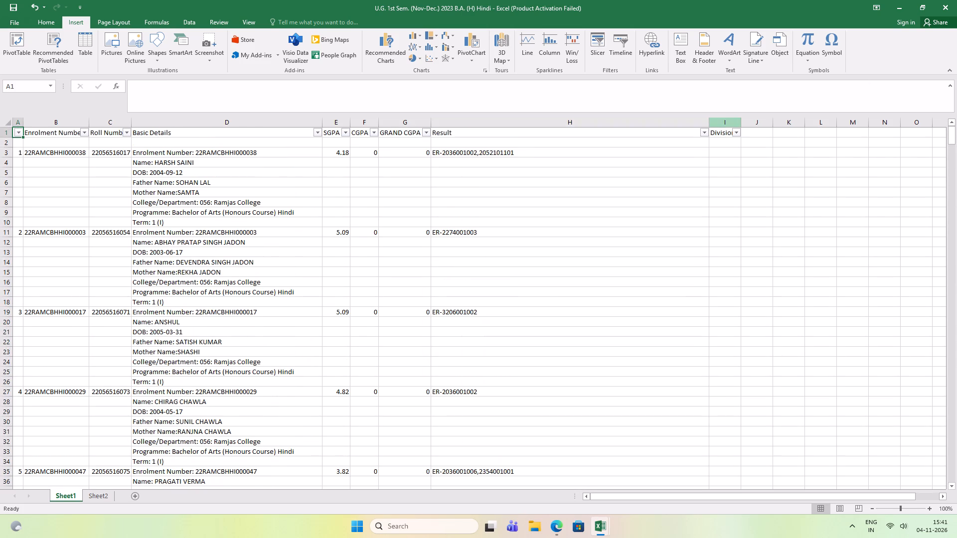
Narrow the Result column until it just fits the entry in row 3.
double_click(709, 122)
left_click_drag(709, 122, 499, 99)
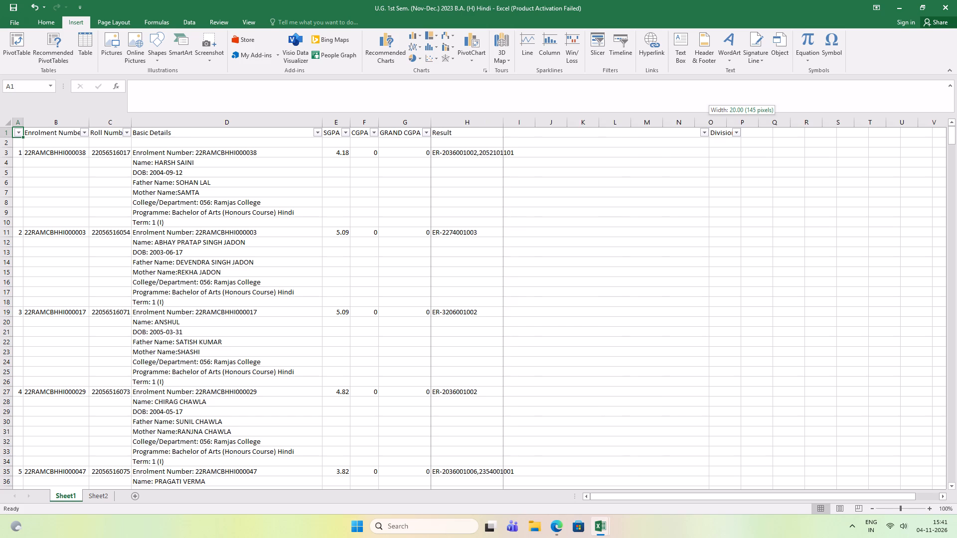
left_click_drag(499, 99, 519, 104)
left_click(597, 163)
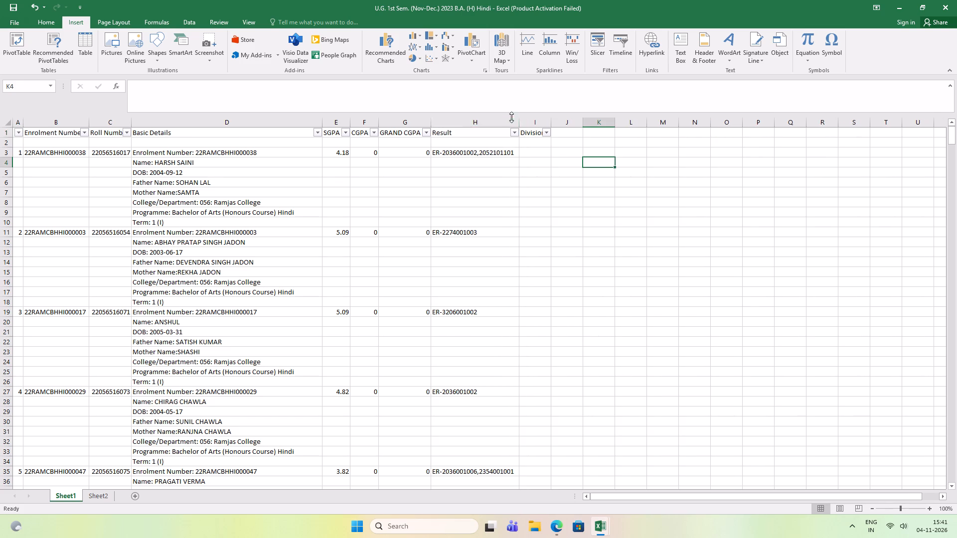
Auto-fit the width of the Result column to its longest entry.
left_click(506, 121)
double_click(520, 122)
Find the longest entry in the Result column and compare the column with the Result column in the rank workbook.
scroll(634, 208, "down", 8)
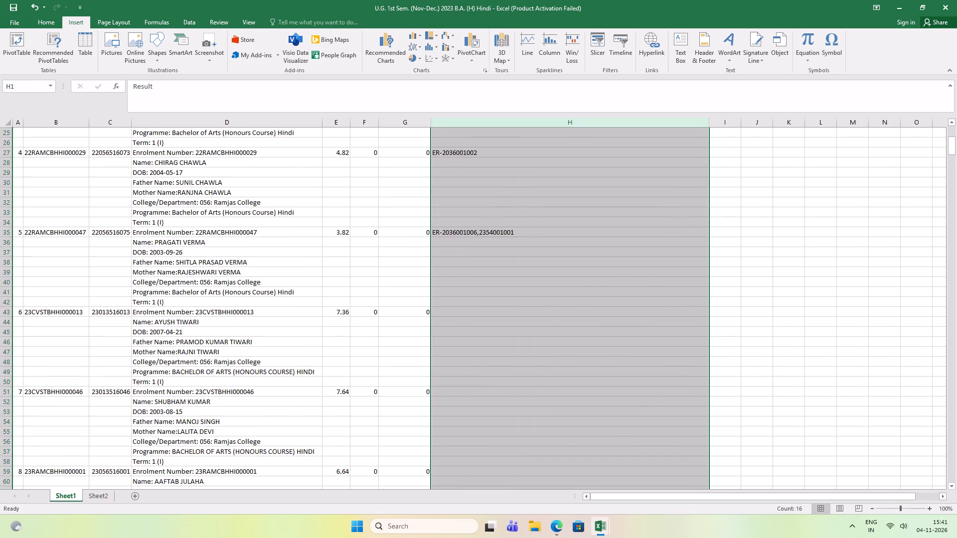
scroll(631, 207, "down", 20)
scroll(631, 207, "down", 20)
scroll(631, 207, "down", 3)
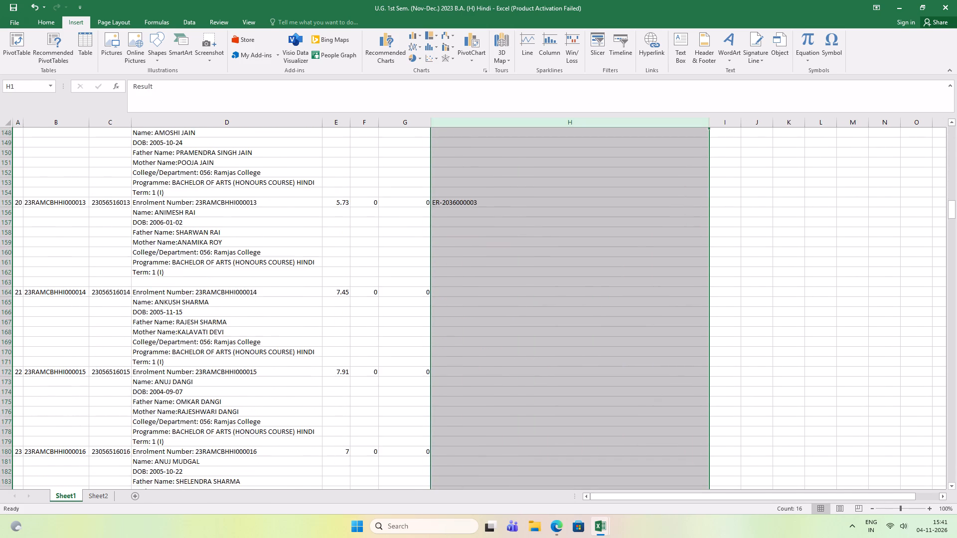
scroll(634, 205, "down", 20)
scroll(634, 205, "down", 20)
scroll(634, 205, "down", 3)
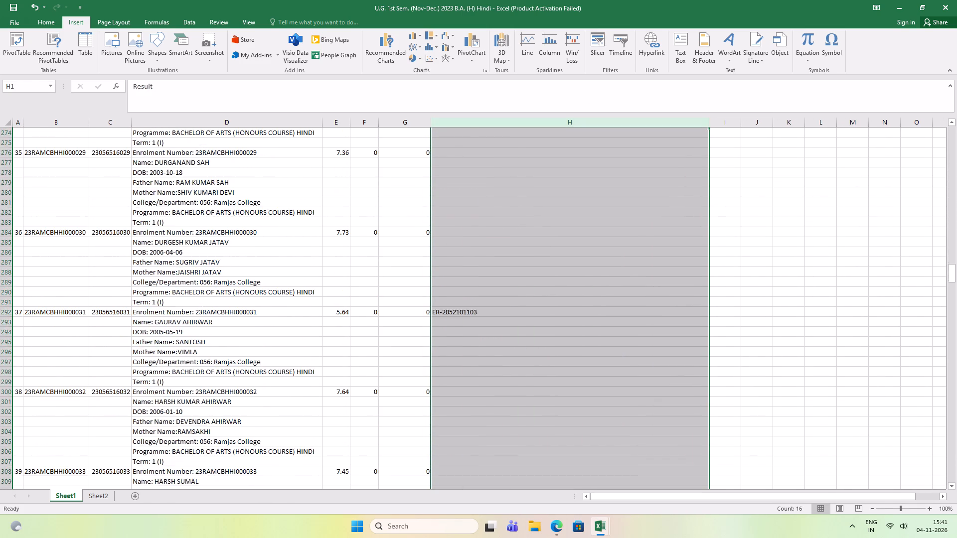
scroll(673, 218, "down", 20)
scroll(673, 218, "down", 8)
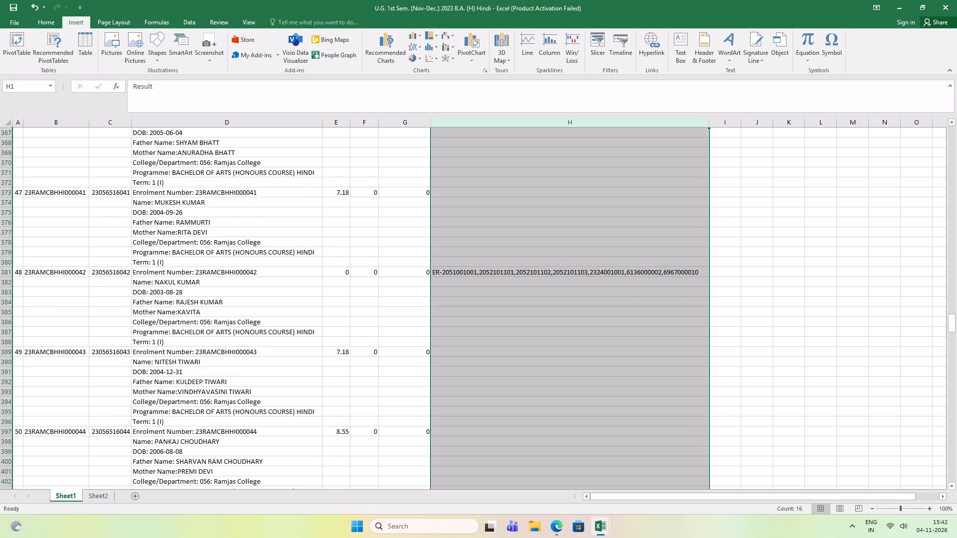
left_click(660, 289)
left_click(663, 272)
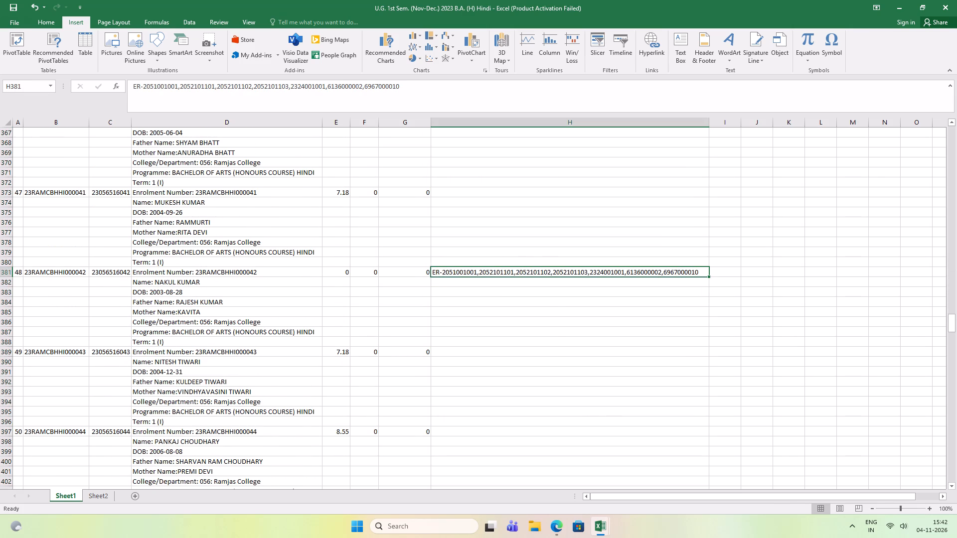
scroll(660, 276, "down", 6)
scroll(657, 274, "up", 6)
key("alt+Tab")
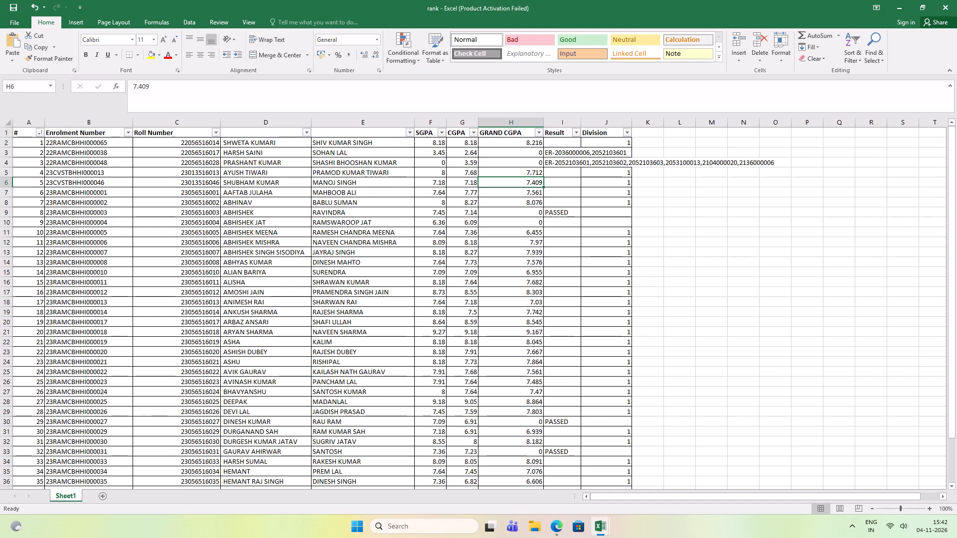
key("alt+Tab")
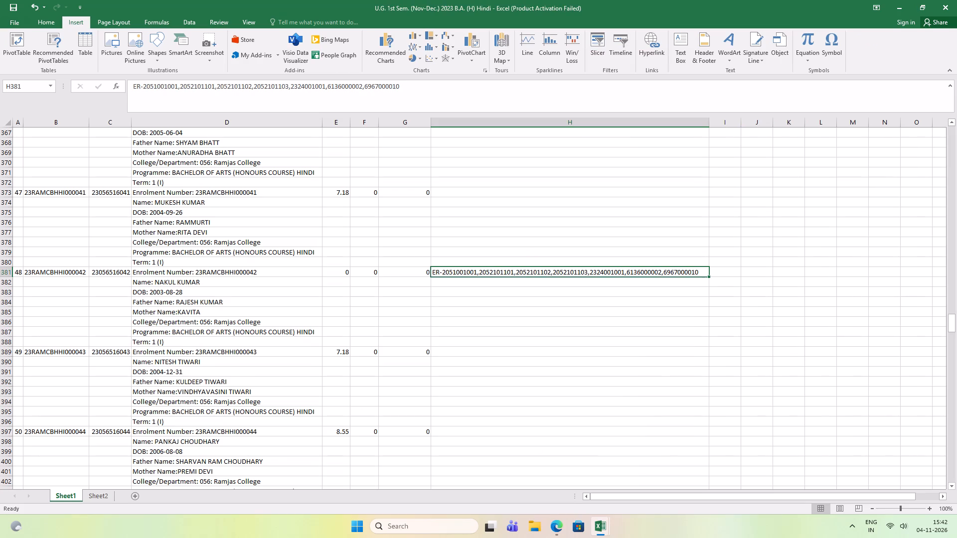
Narrow the Result column to slightly wider than its header, letting the long ER codes run past the column edge.
left_click_drag(710, 124, 651, 124)
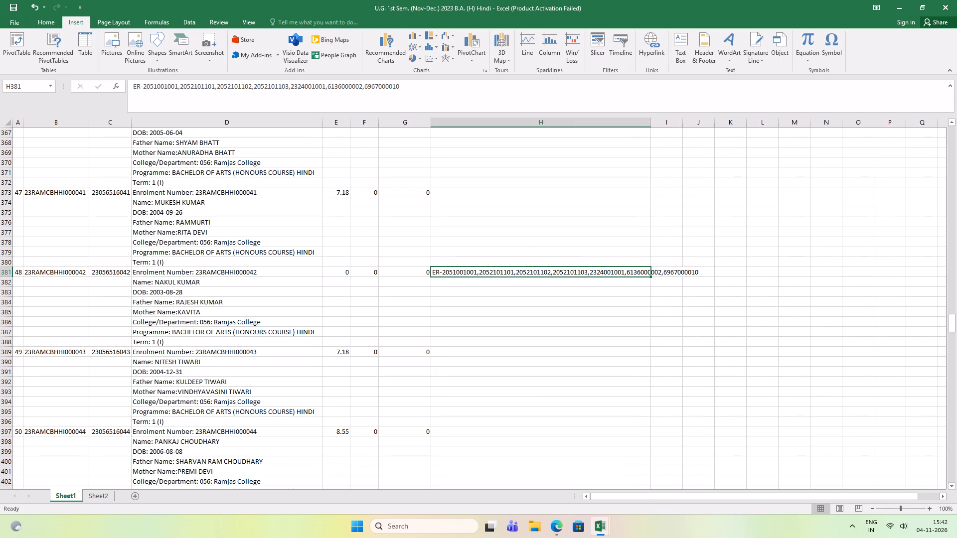
left_click_drag(651, 124, 490, 123)
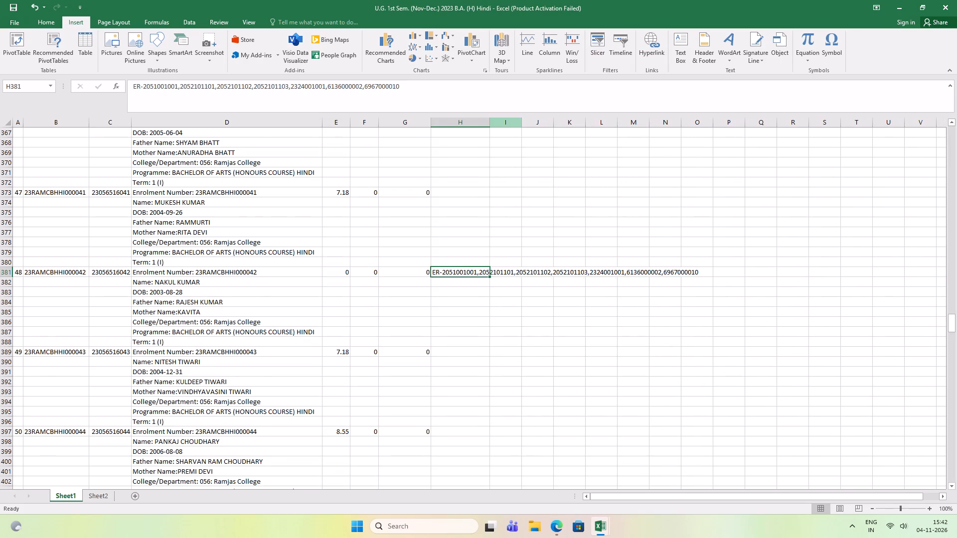
Check the student records in Sheet1 with the narrowed Result column, ending at the top of the sheet.
scroll(583, 276, "up", 20)
scroll(583, 276, "up", 1)
scroll(577, 271, "down", 1)
scroll(577, 271, "up", 9)
scroll(577, 268, "down", 1)
scroll(577, 268, "up", 6)
scroll(577, 267, "down", 1)
scroll(577, 267, "up", 1)
scroll(577, 267, "down", 1)
scroll(577, 267, "up", 7)
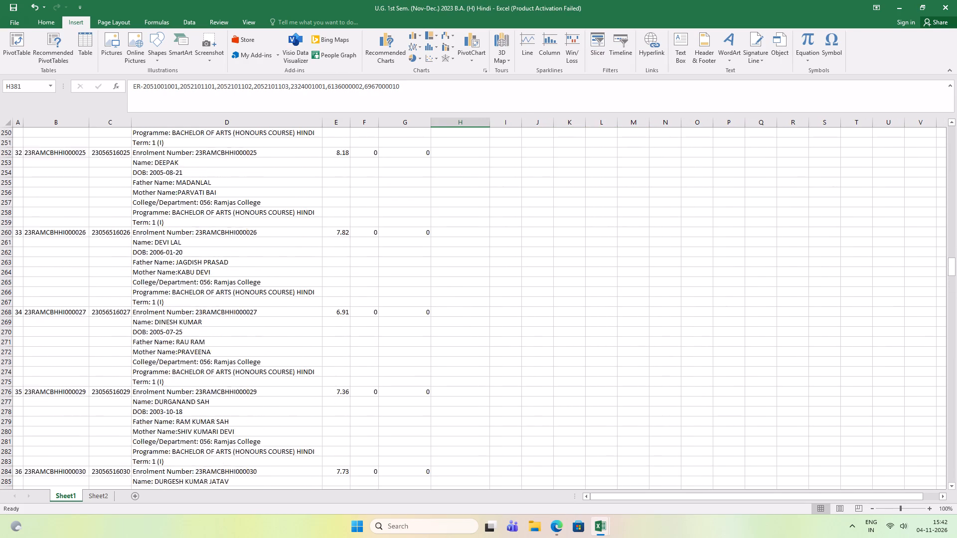
key("ctrl+Home")
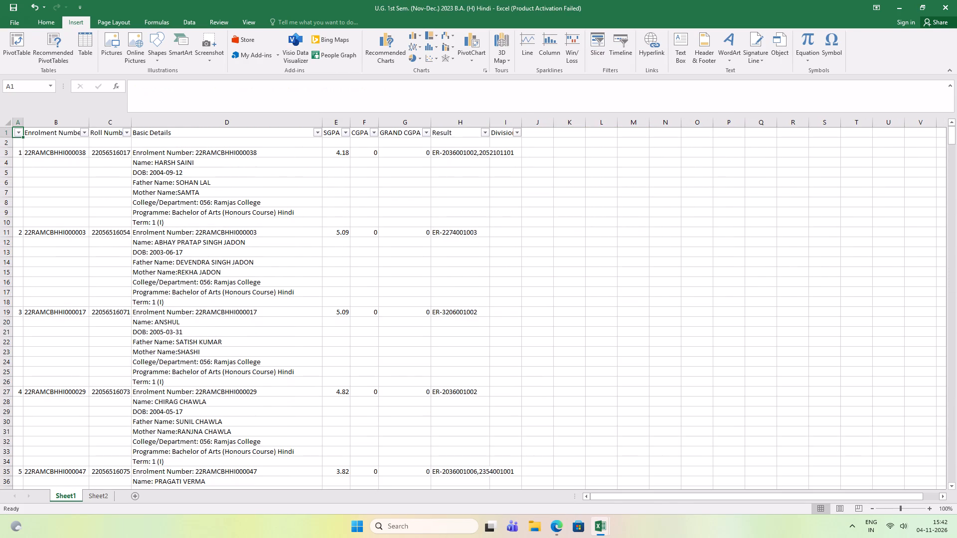
Save the first-semester results workbook.
key("ctrl+s")
left_click(513, 186)
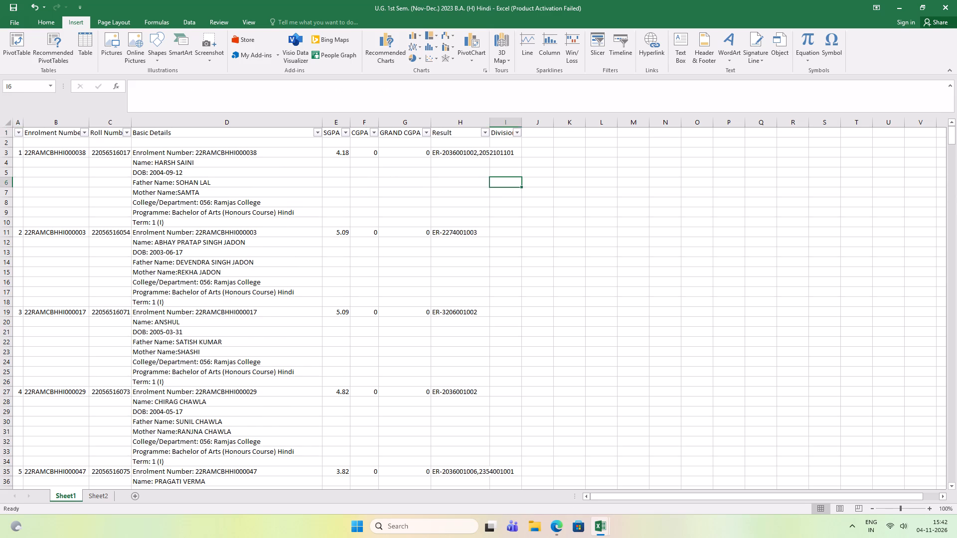
Close the first-semester results workbook and the rank workbook.
left_click(286, 122)
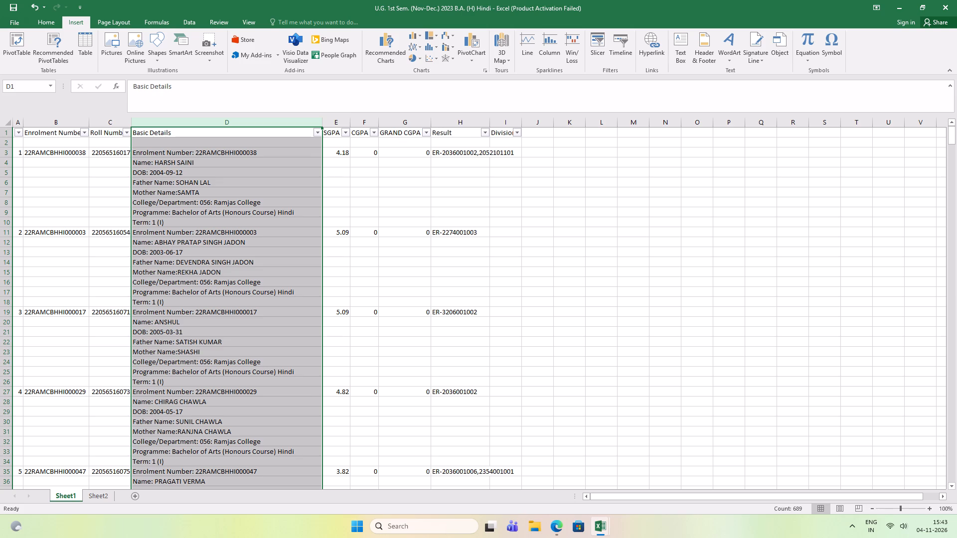
left_click(942, 2)
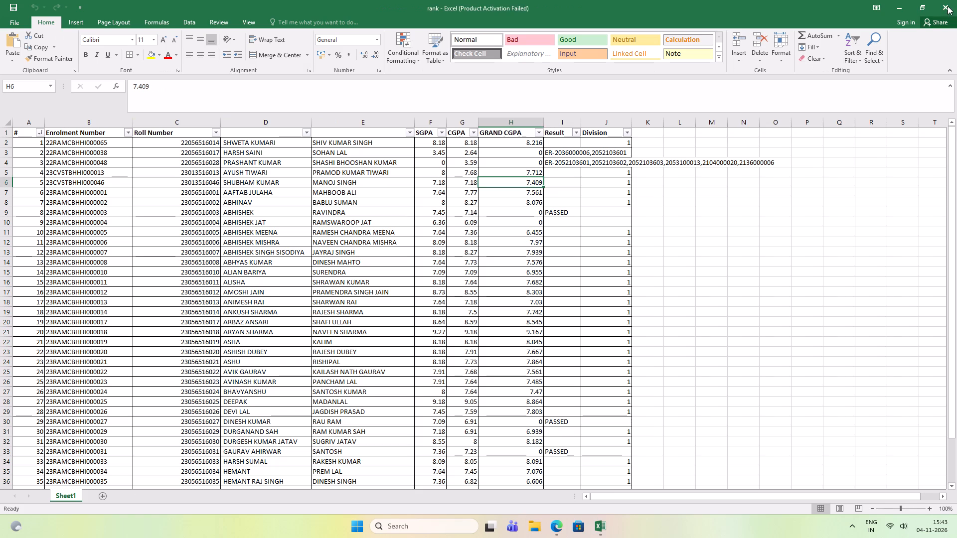
left_click(948, 6)
left_click(440, 272)
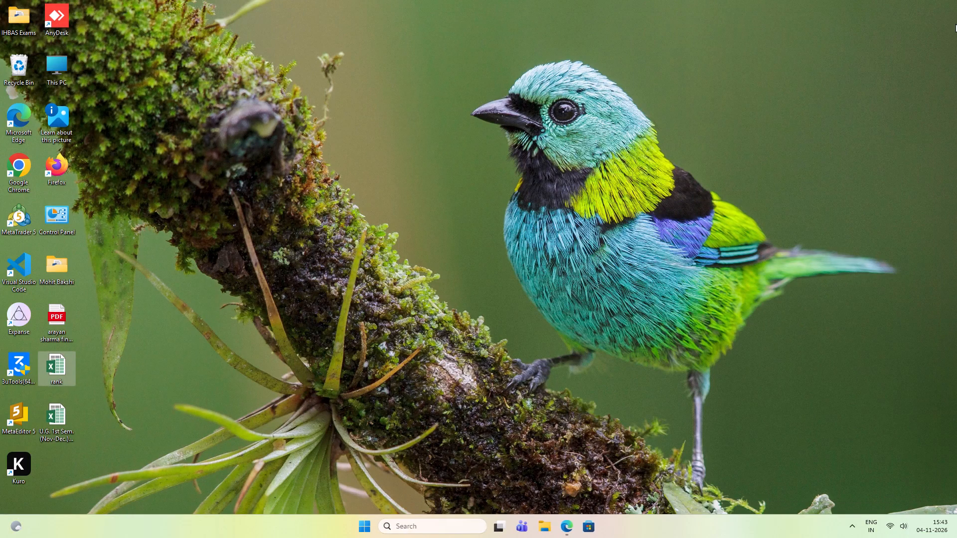
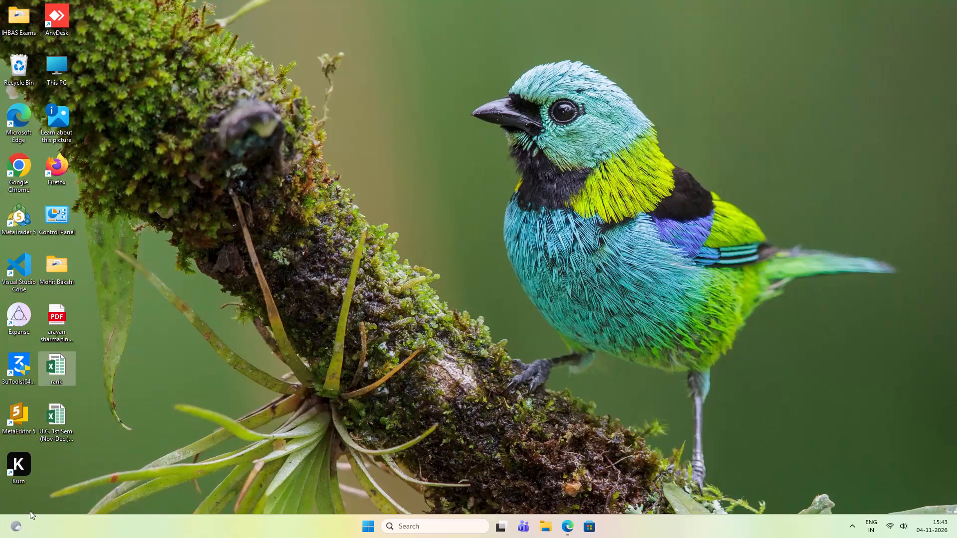
Launch the desktop application with the white K on a black logo.
double_click(18, 472)
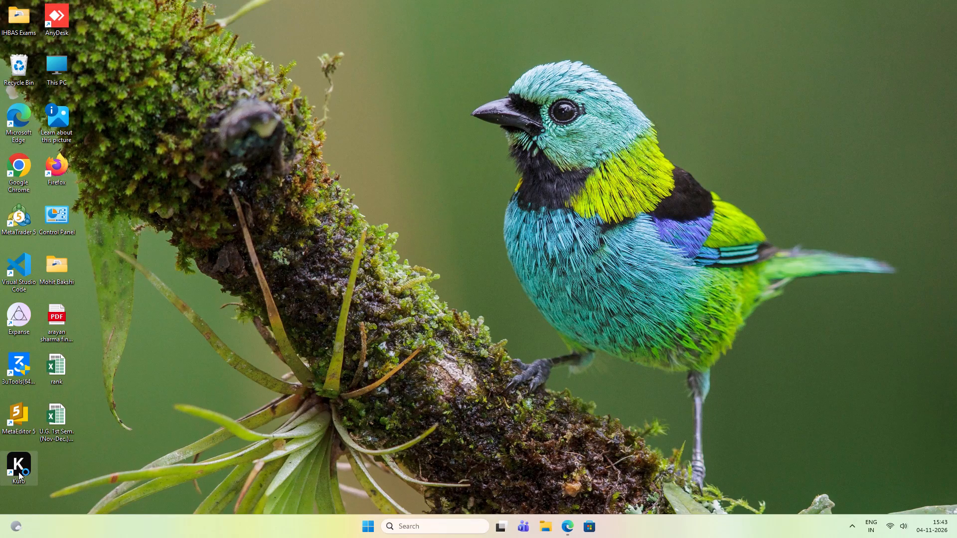